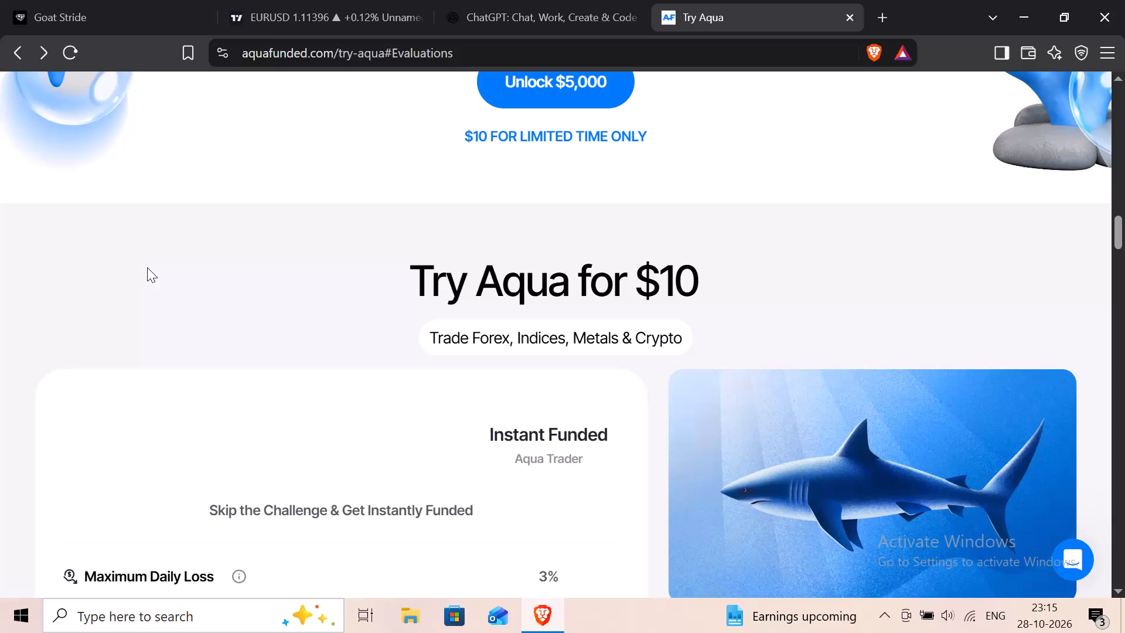
Switch to the EURUSD chart on TradingView and display it full screen.
click(318, 0)
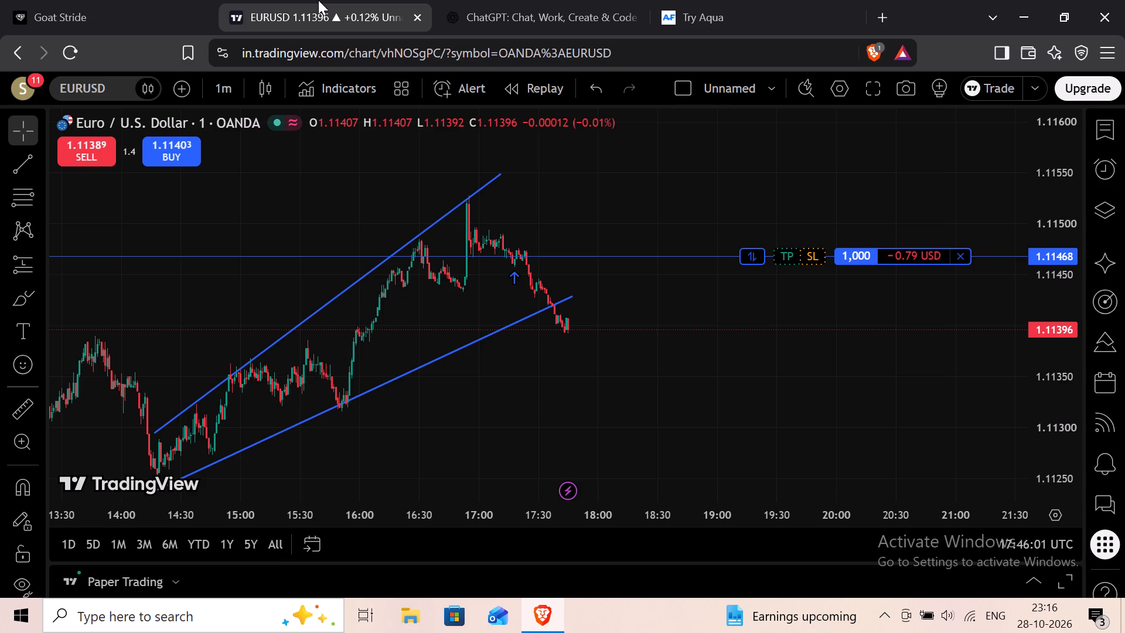
scroll(348, 44, down, 1)
key(F11)
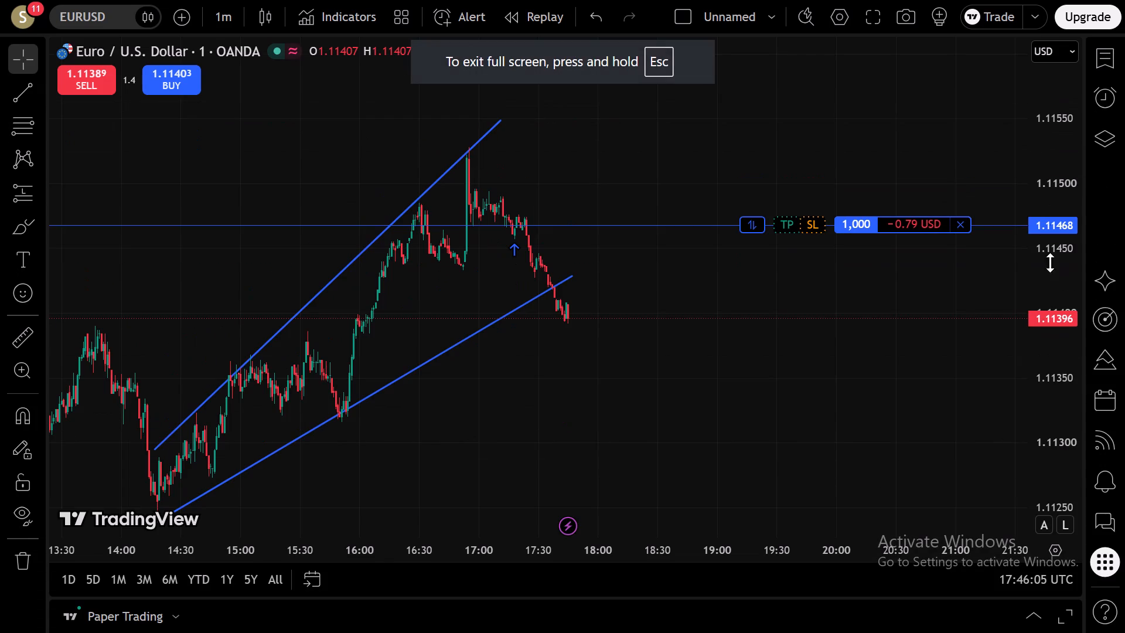
Close the whole open long EURUSD paper trading position of 1,000 units.
scroll(758, 407, down, 3)
drag(756, 405, 707, 295)
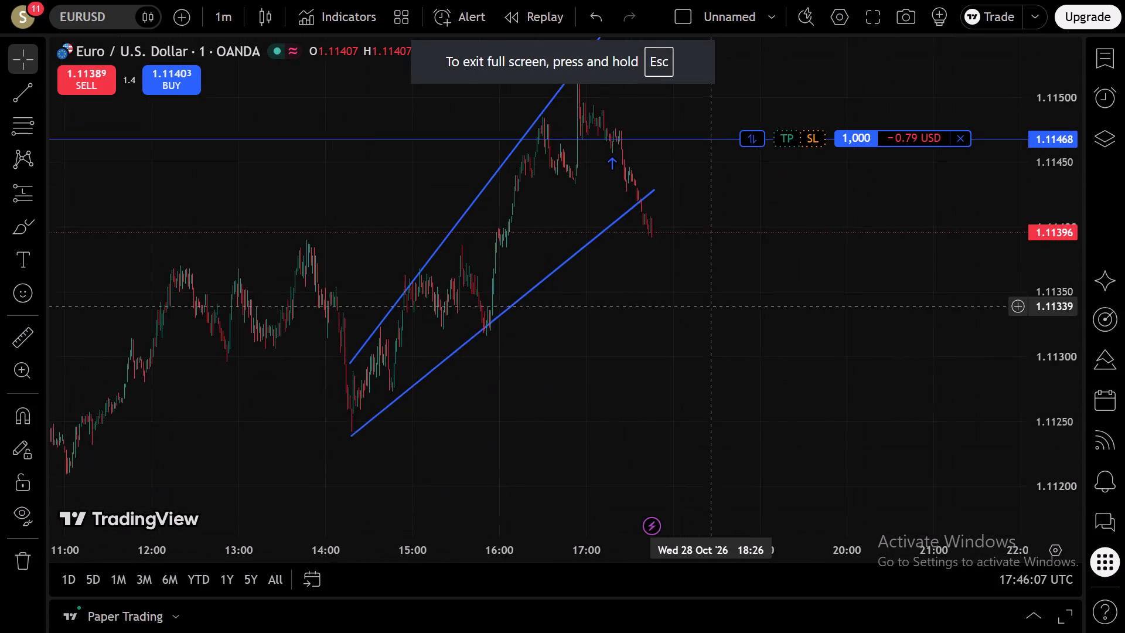
drag(707, 295, 642, 369)
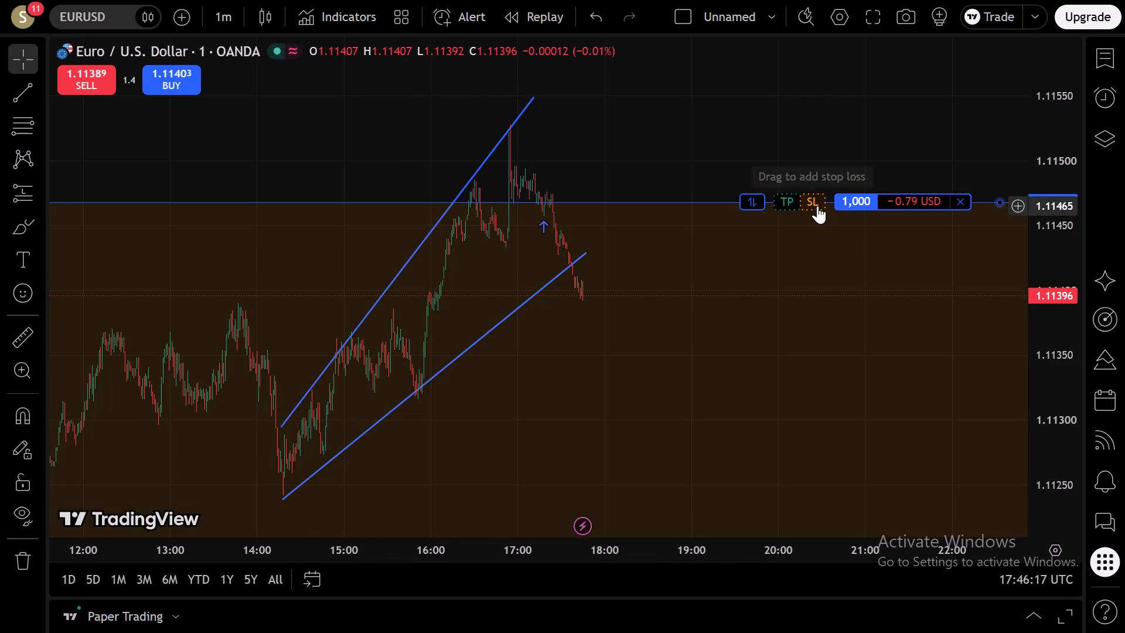
click(960, 202)
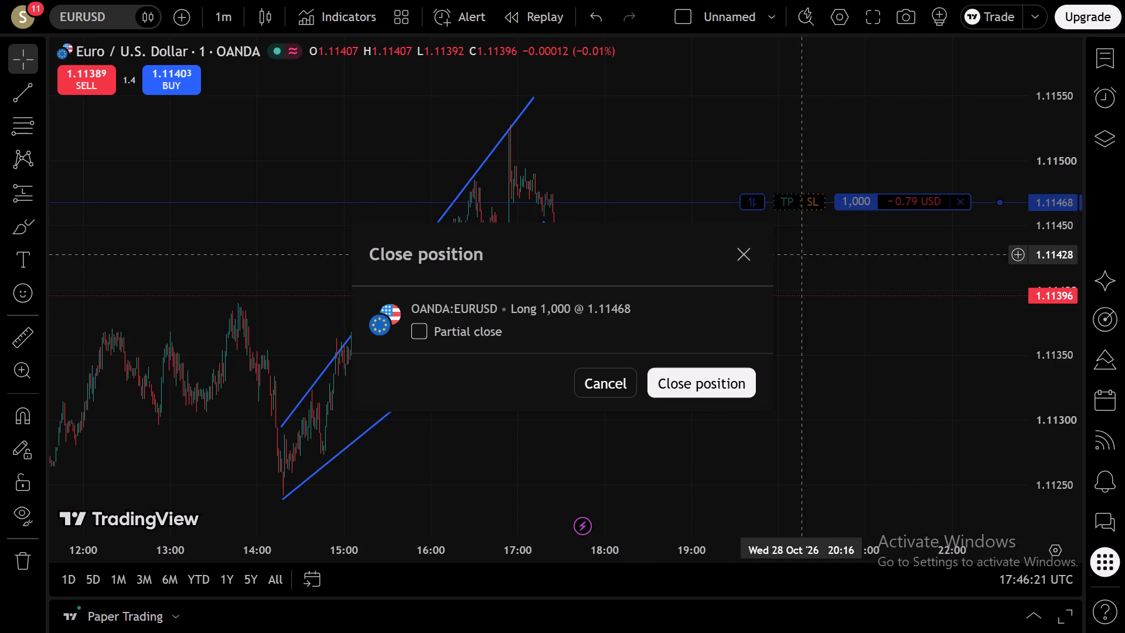
click(722, 377)
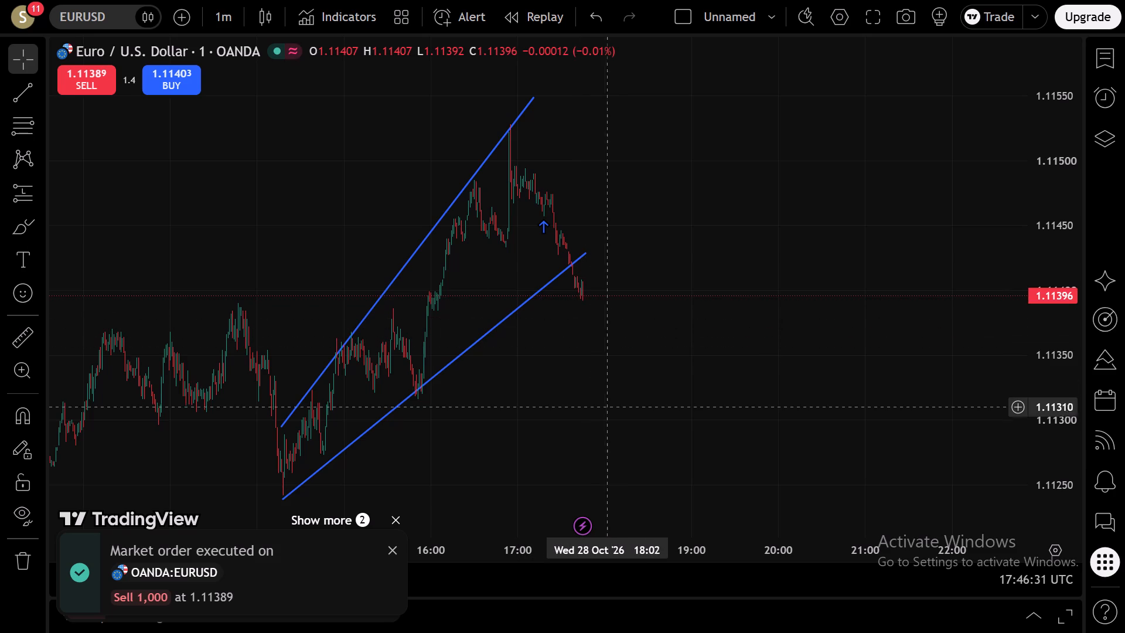
Change the EURUSD chart interval to 15 minutes and dismiss the plan upgrade offer.
drag(616, 407, 802, 314)
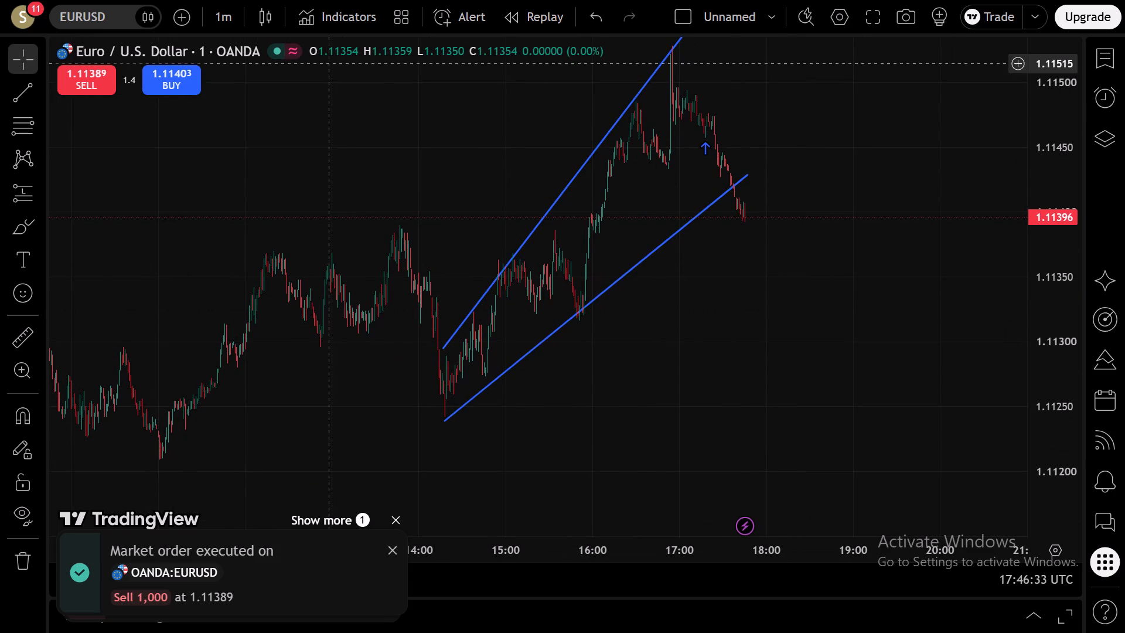
click(215, 11)
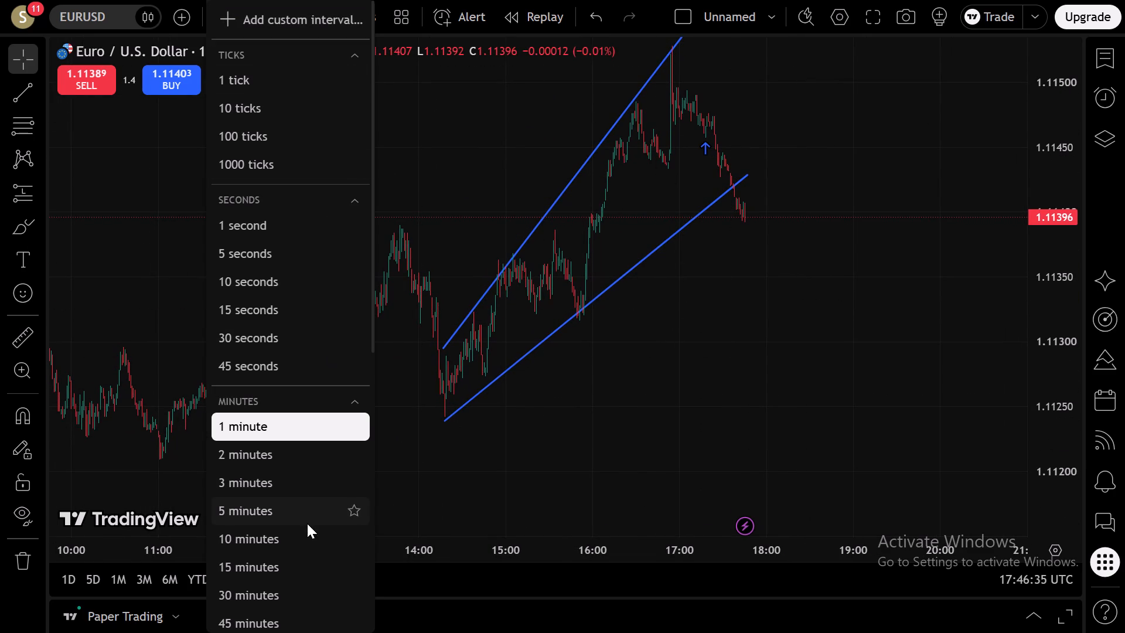
click(312, 550)
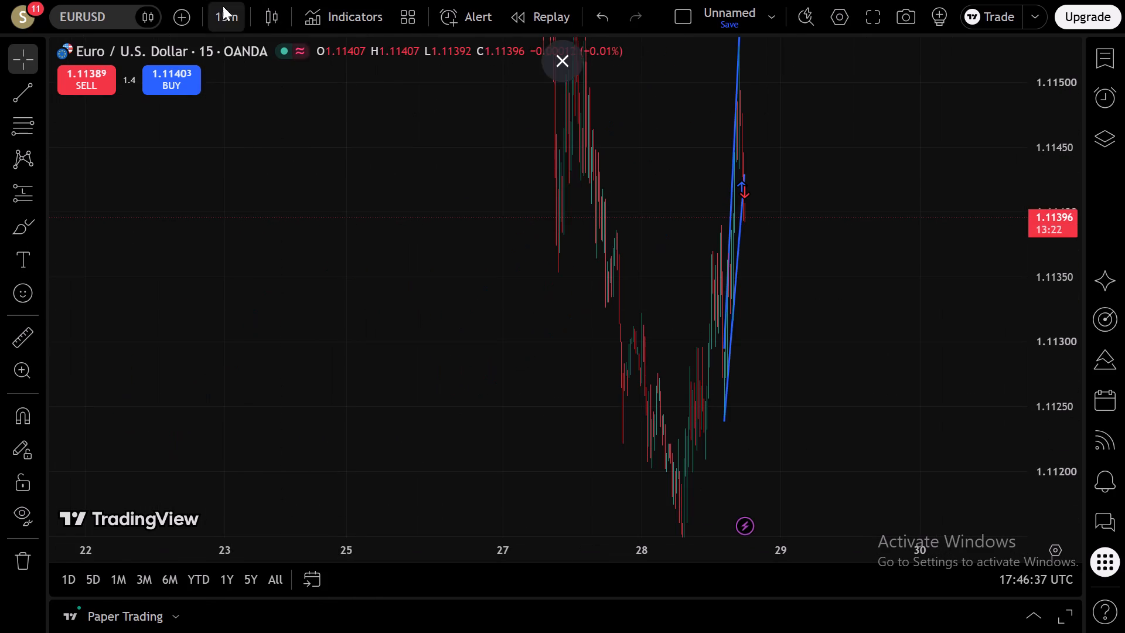
click(223, 6)
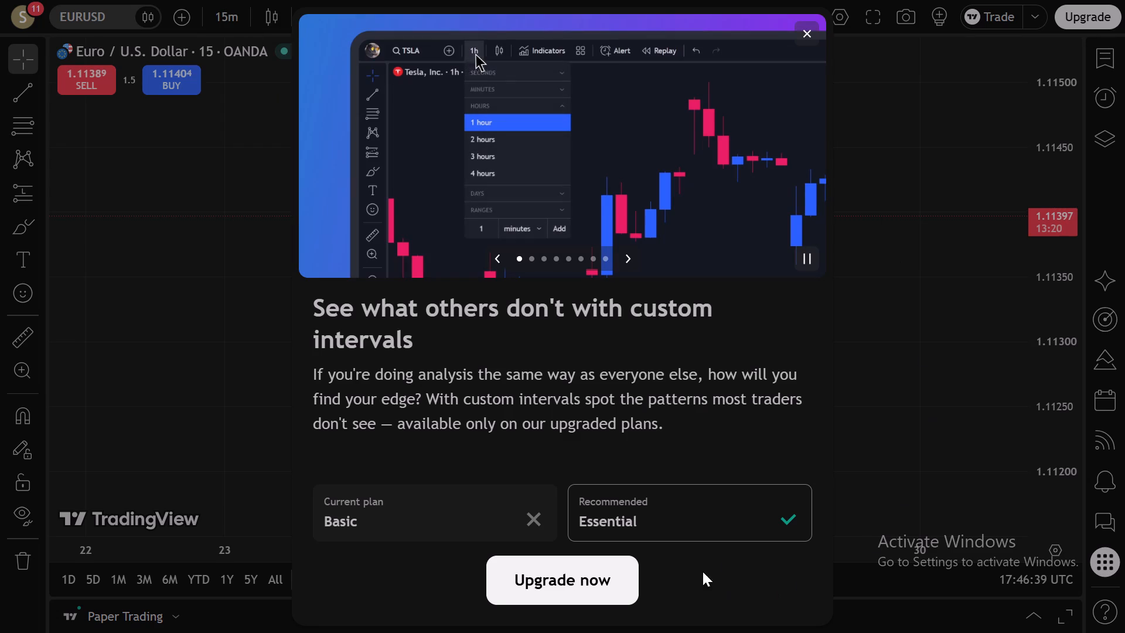
click(889, 216)
click(804, 30)
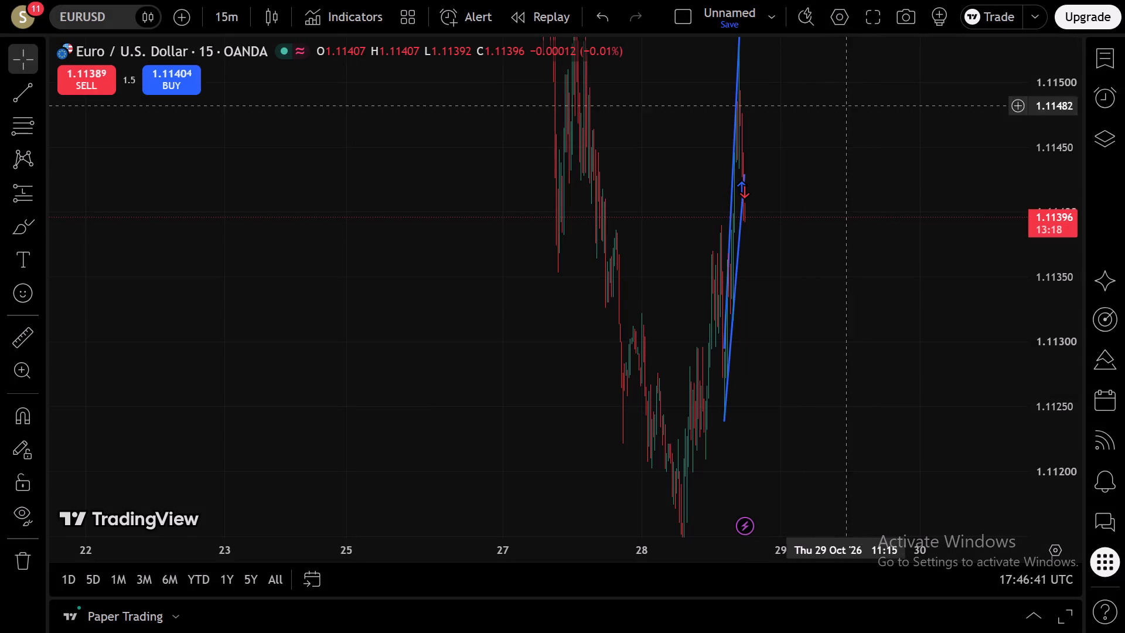
Examine the EURUSD 15-minute candles across 27 and 28 October, from the decline to the latest swing high.
scroll(848, 310, up, 10)
drag(461, 314, 896, 280)
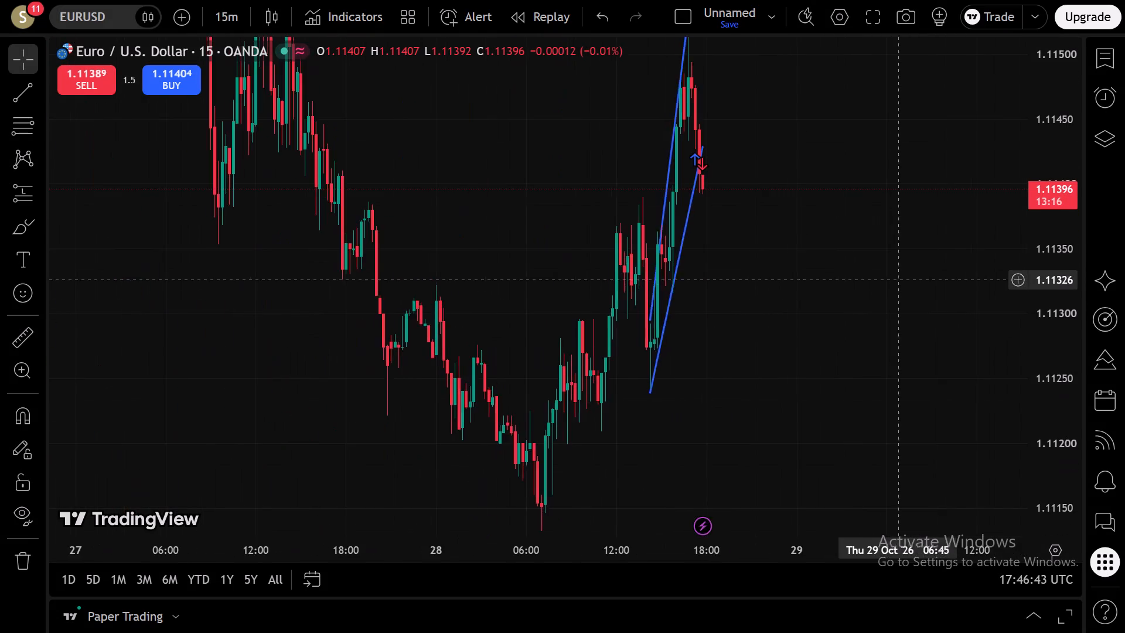
scroll(879, 292, up, 5)
drag(676, 342, 885, 300)
scroll(888, 304, up, 6)
drag(529, 390, 890, 300)
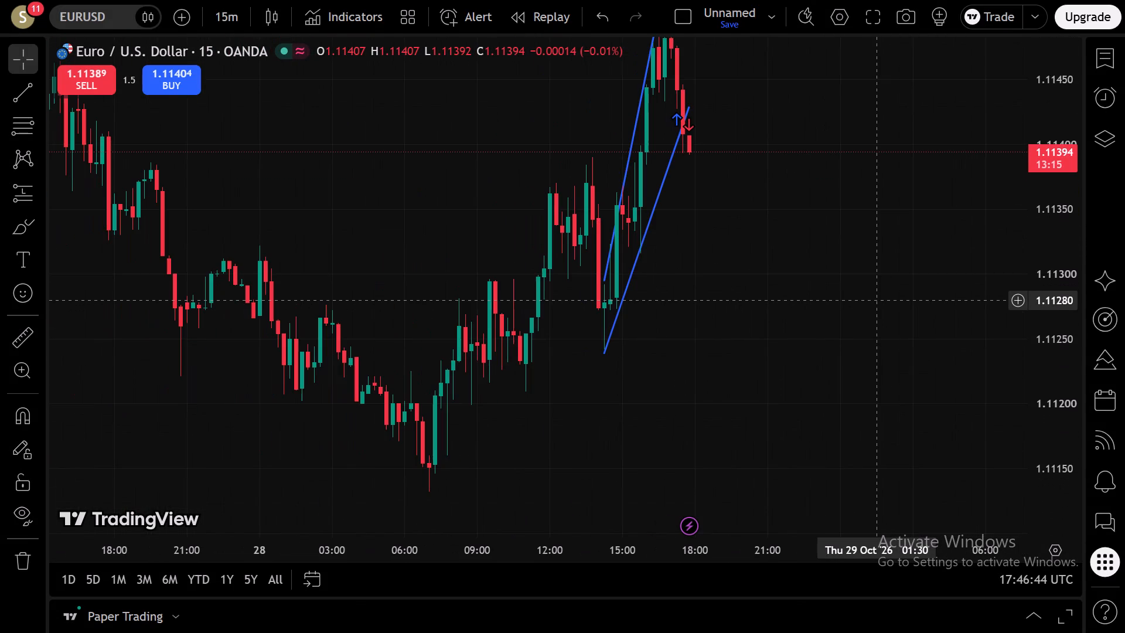
drag(890, 300, 958, 385)
scroll(959, 385, up, 4)
drag(1051, 234, 1058, 297)
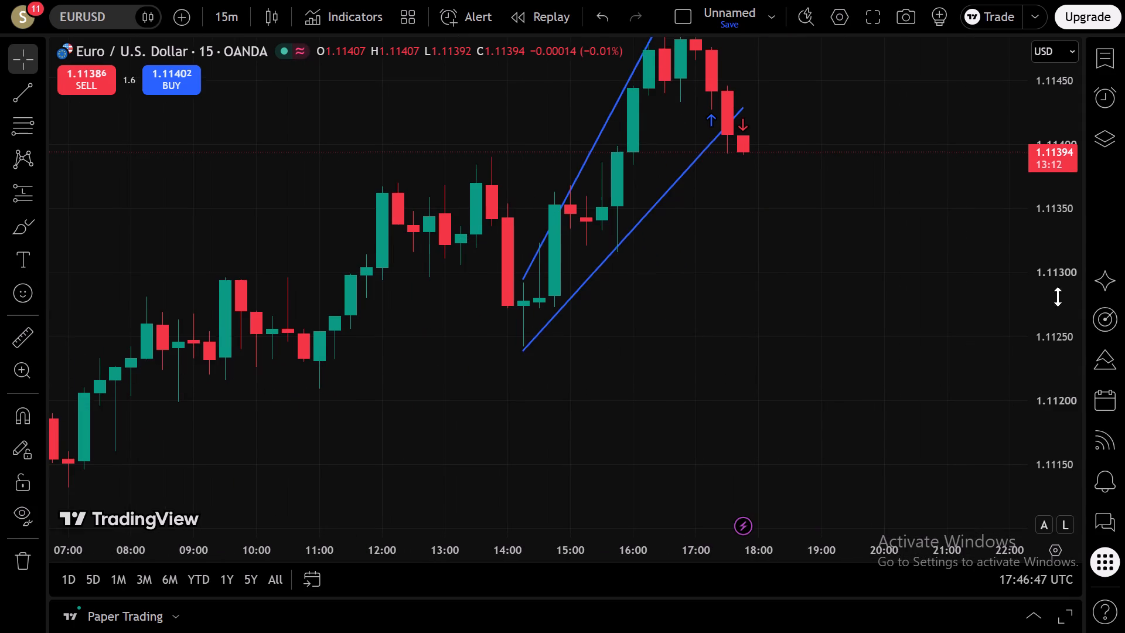
drag(1058, 297, 1072, 419)
scroll(799, 413, up, 4)
scroll(799, 413, down, 9)
scroll(857, 372, down, 4)
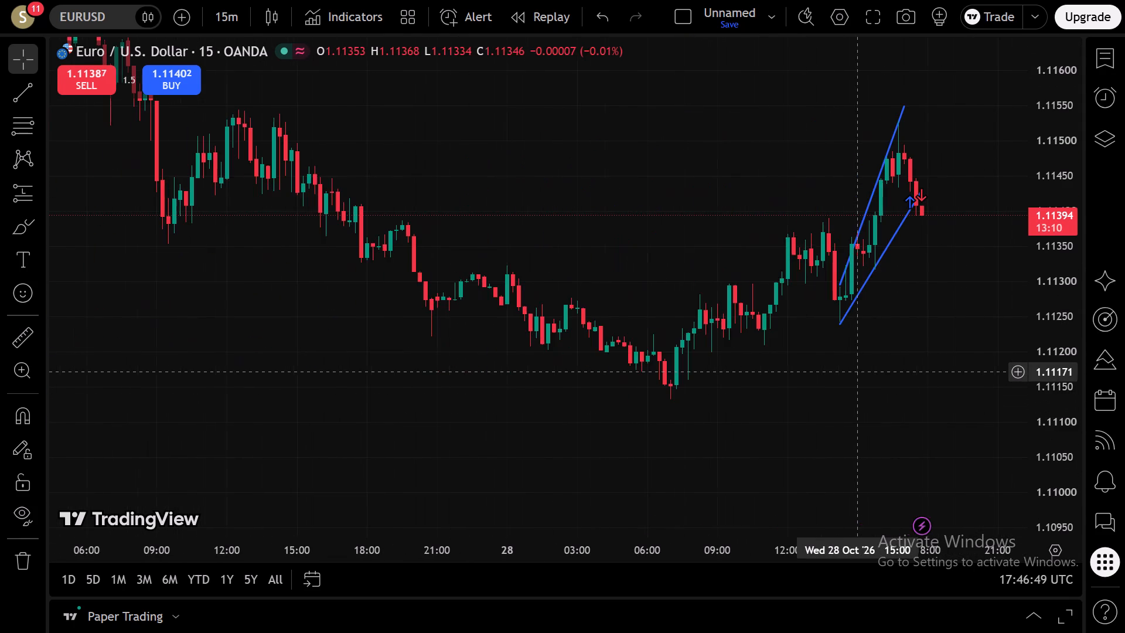
scroll(853, 373, down, 3)
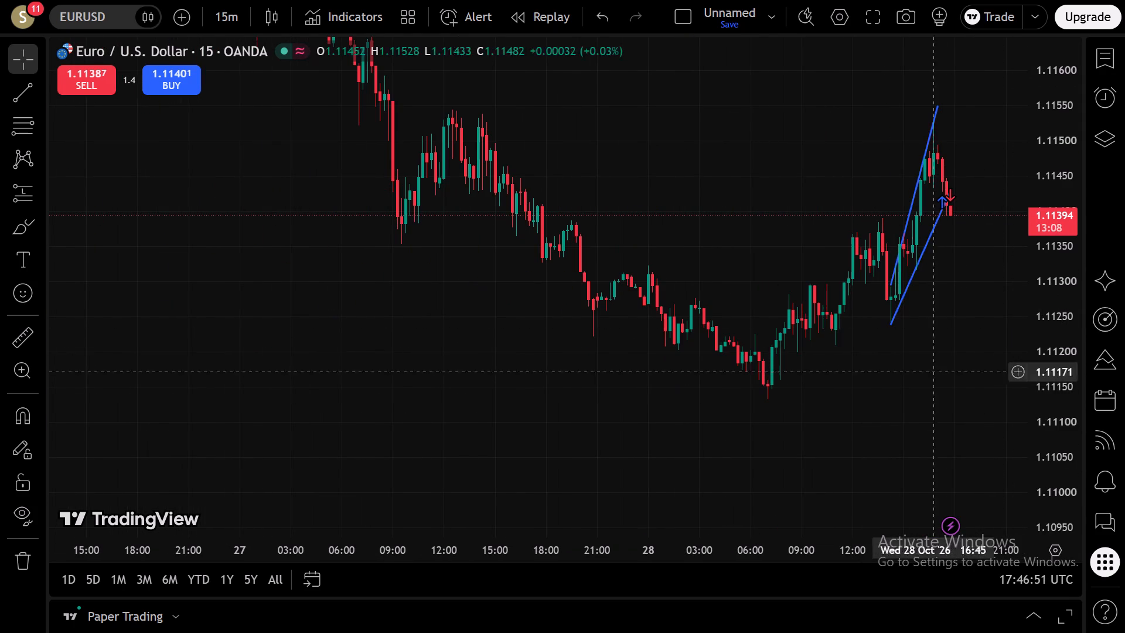
drag(864, 414, 567, 435)
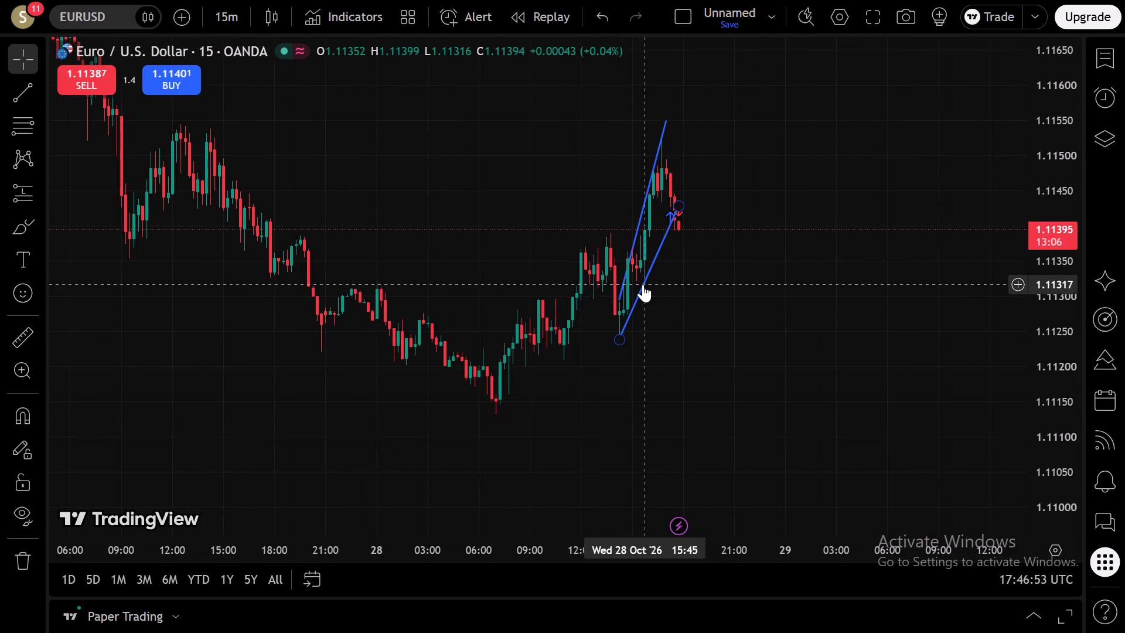
Remove all drawings from the chart, clearing both trend lines around the 28 October rally.
right_click(643, 284)
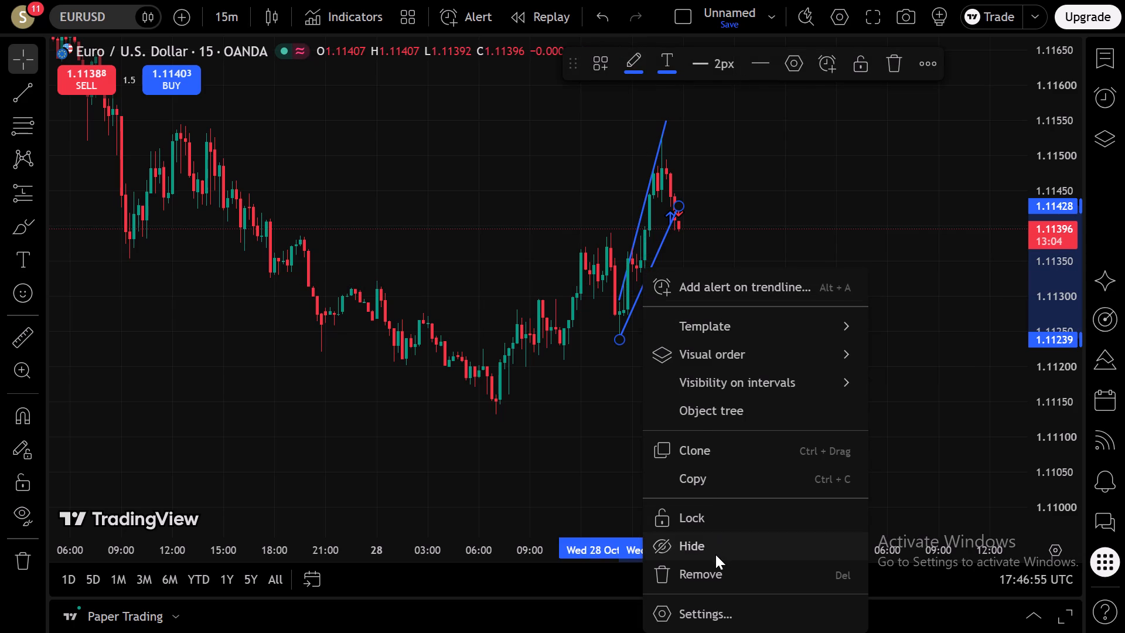
click(163, 465)
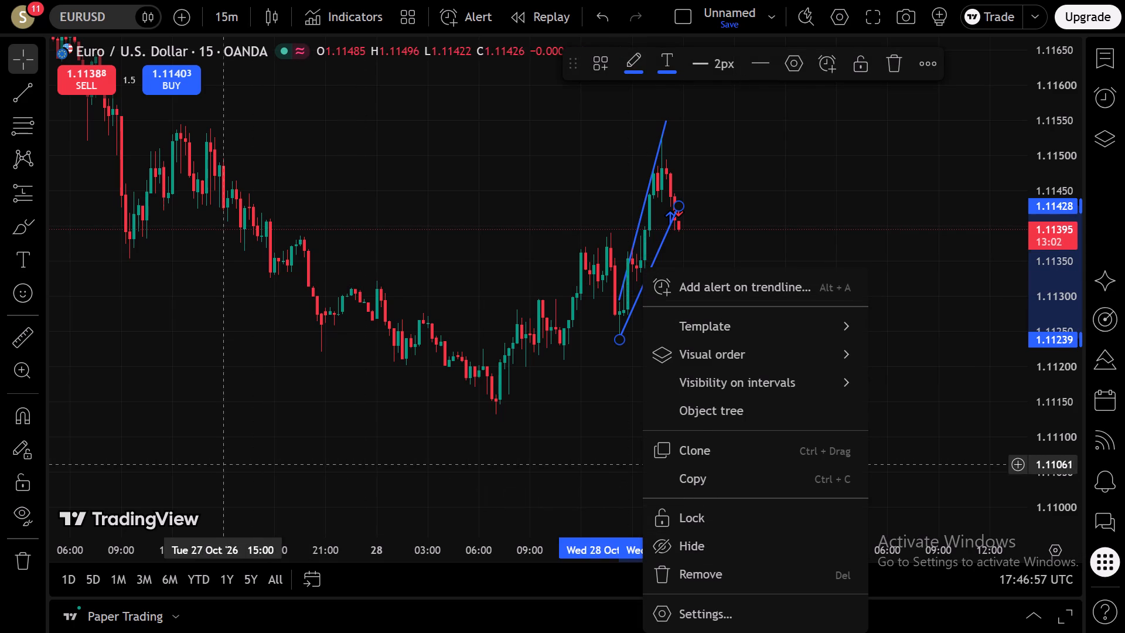
click(26, 558)
click(103, 522)
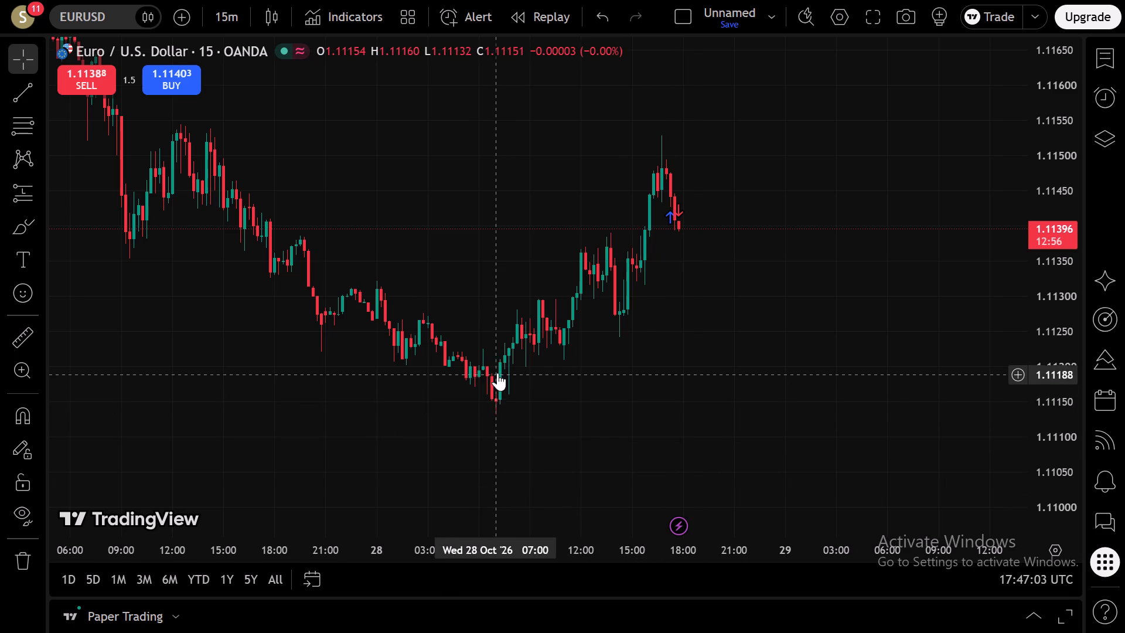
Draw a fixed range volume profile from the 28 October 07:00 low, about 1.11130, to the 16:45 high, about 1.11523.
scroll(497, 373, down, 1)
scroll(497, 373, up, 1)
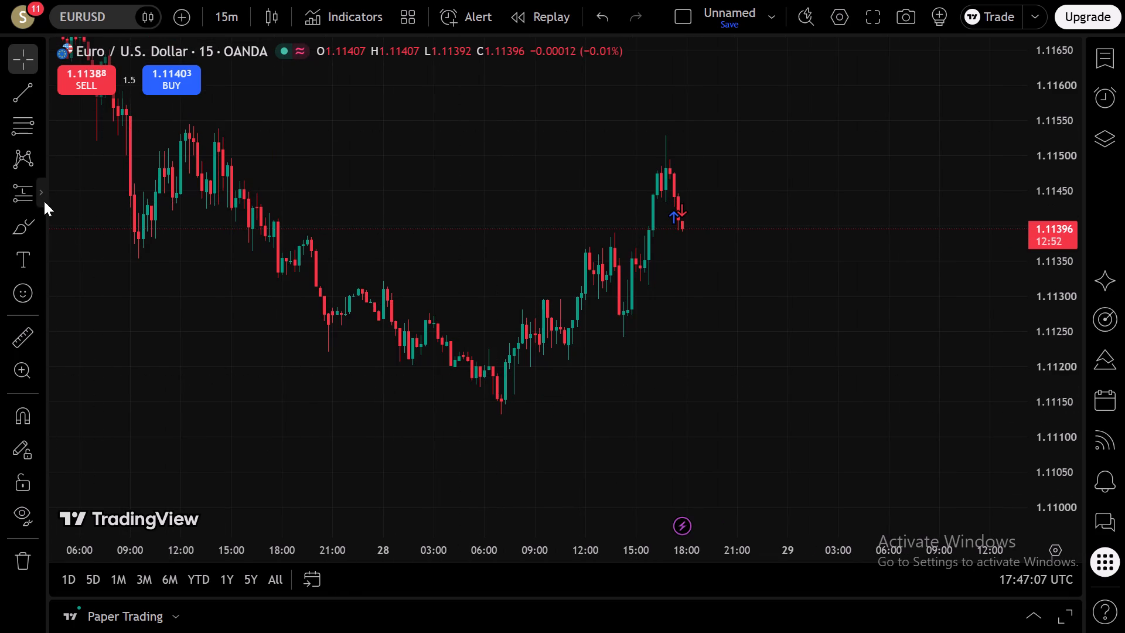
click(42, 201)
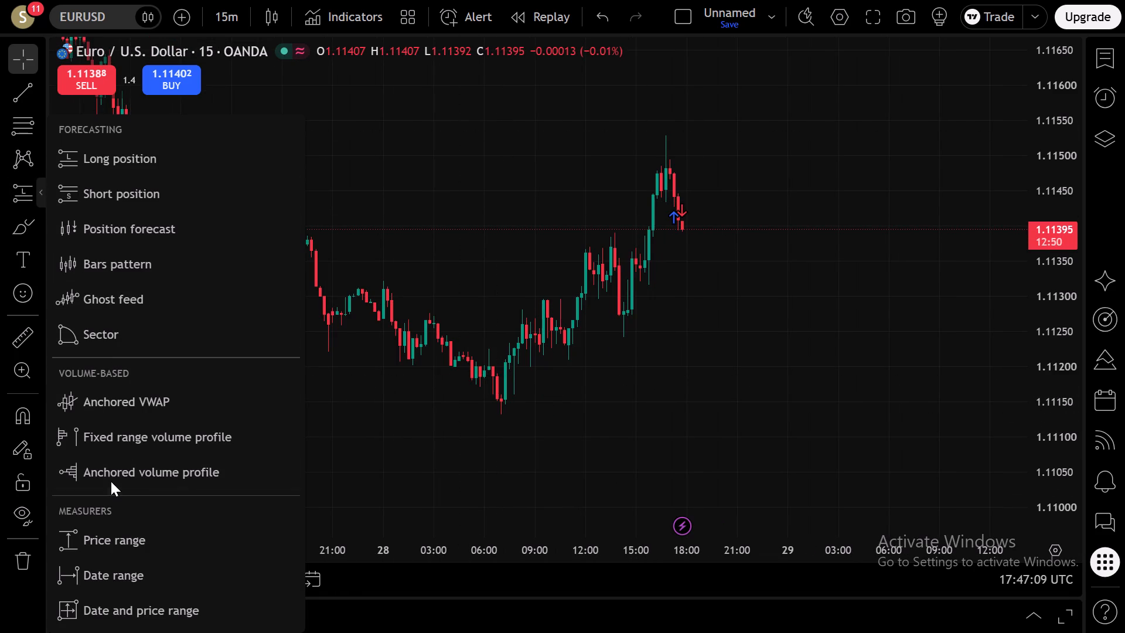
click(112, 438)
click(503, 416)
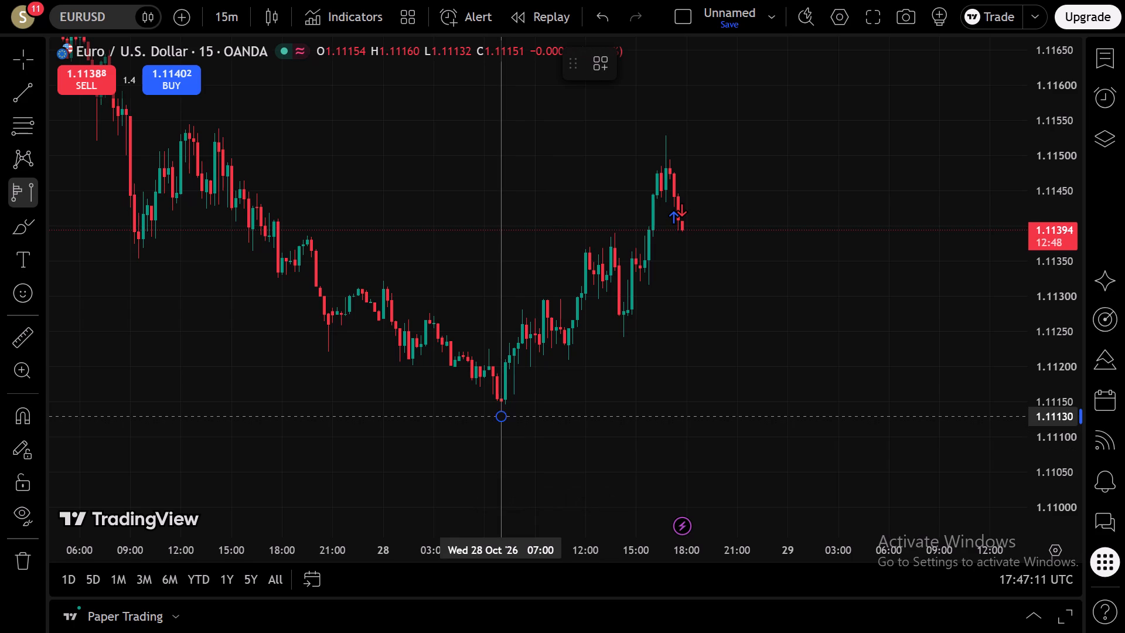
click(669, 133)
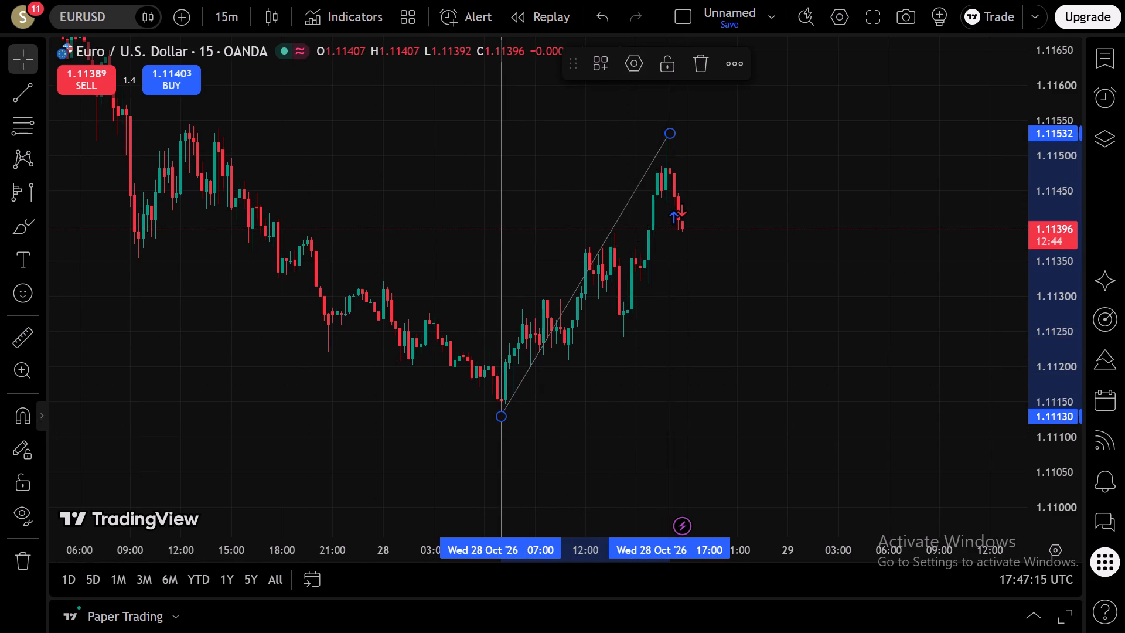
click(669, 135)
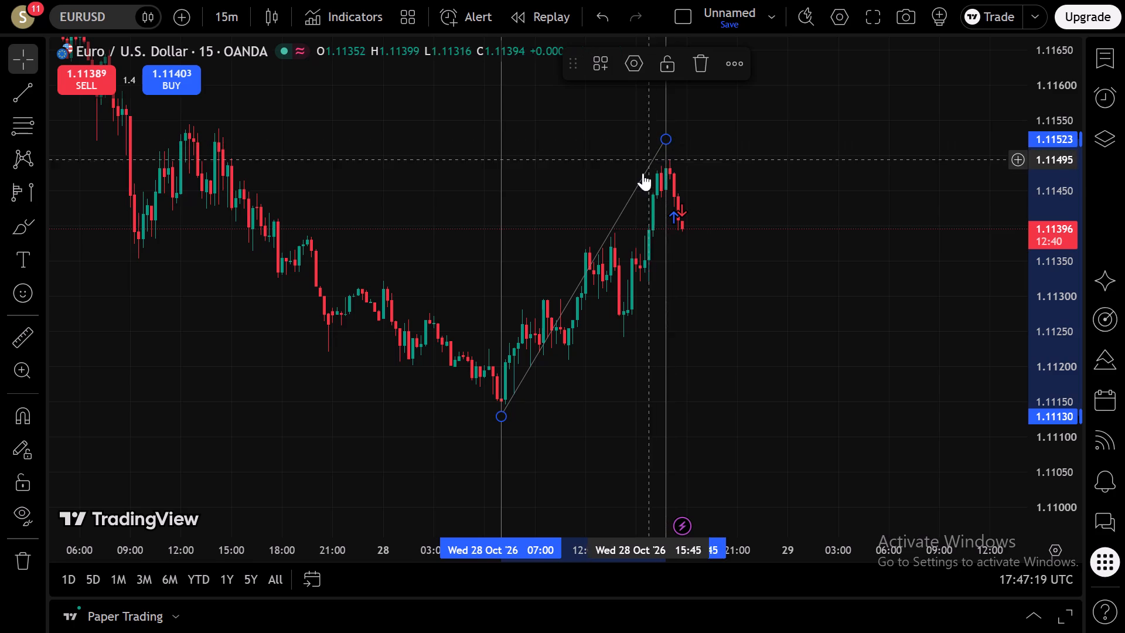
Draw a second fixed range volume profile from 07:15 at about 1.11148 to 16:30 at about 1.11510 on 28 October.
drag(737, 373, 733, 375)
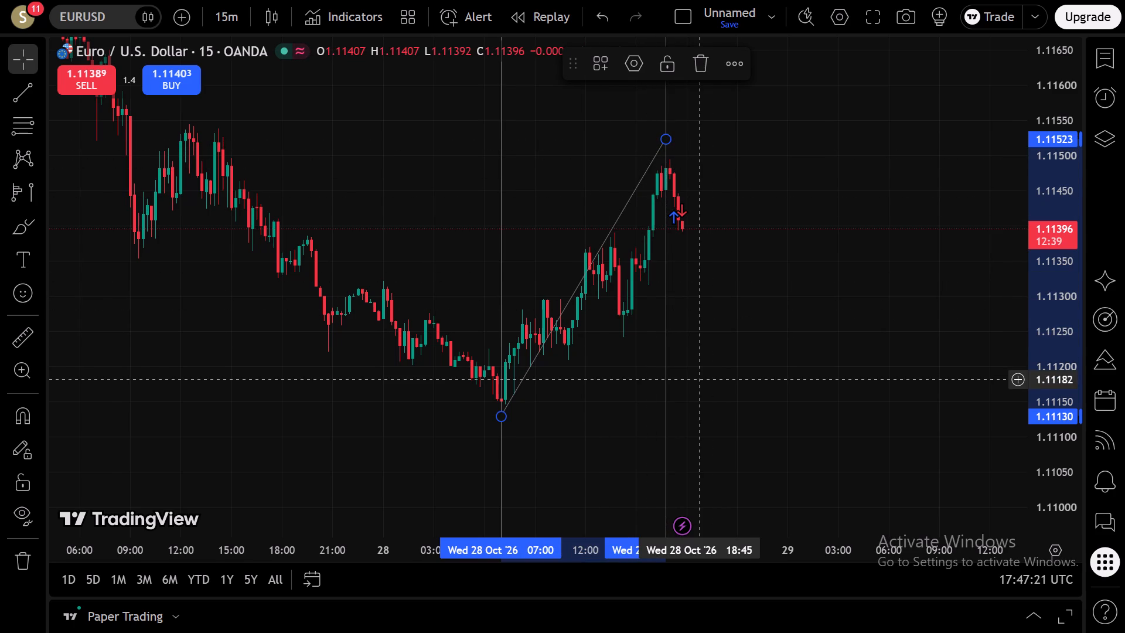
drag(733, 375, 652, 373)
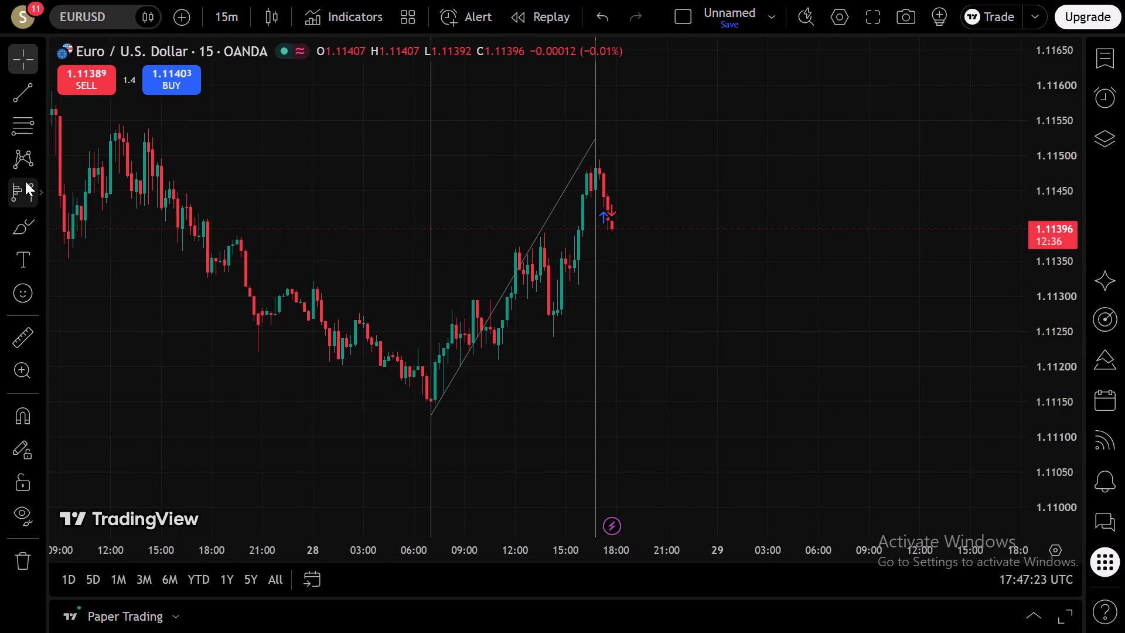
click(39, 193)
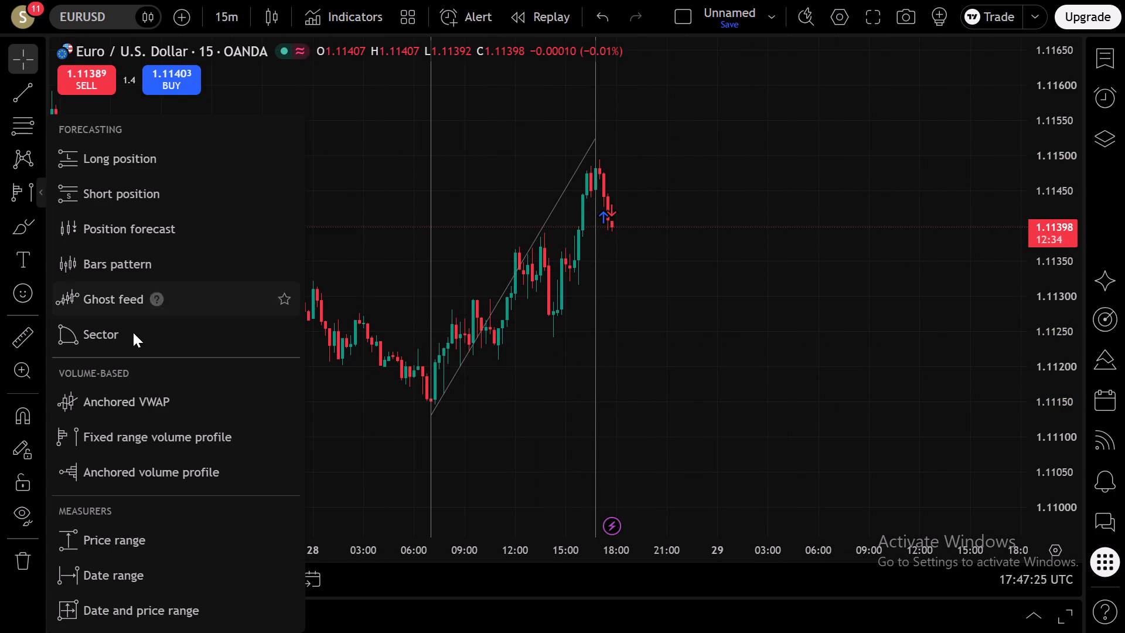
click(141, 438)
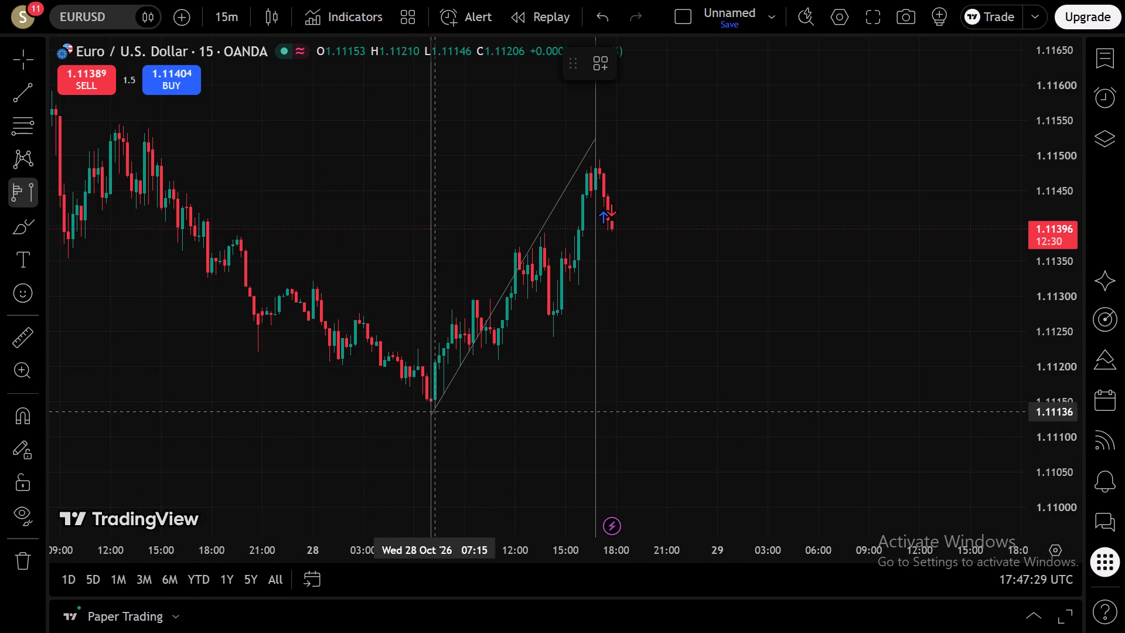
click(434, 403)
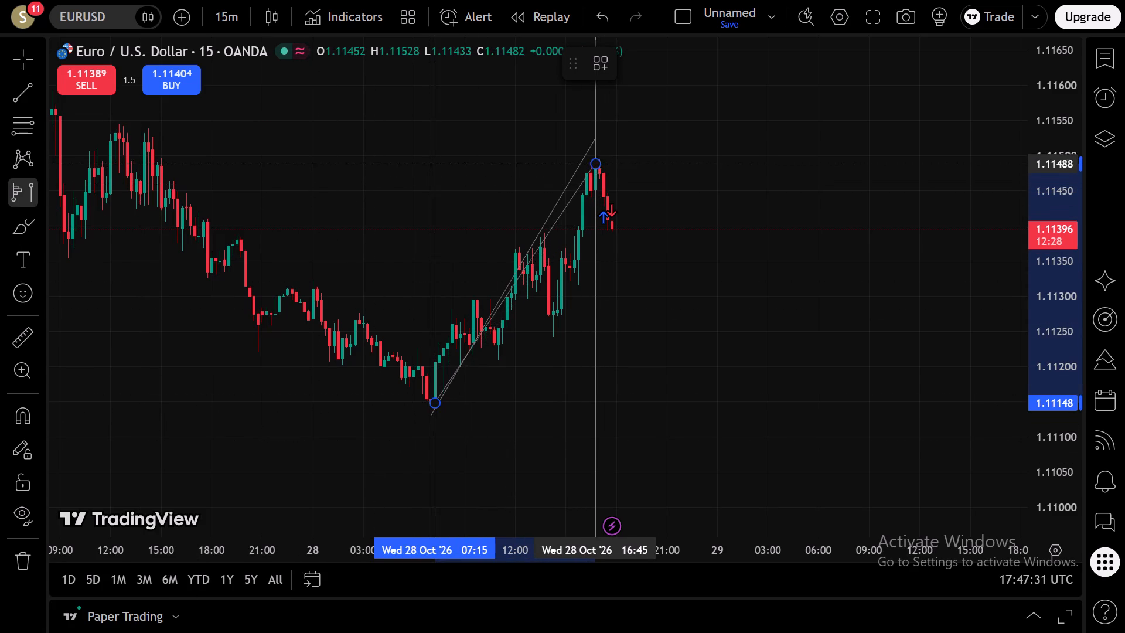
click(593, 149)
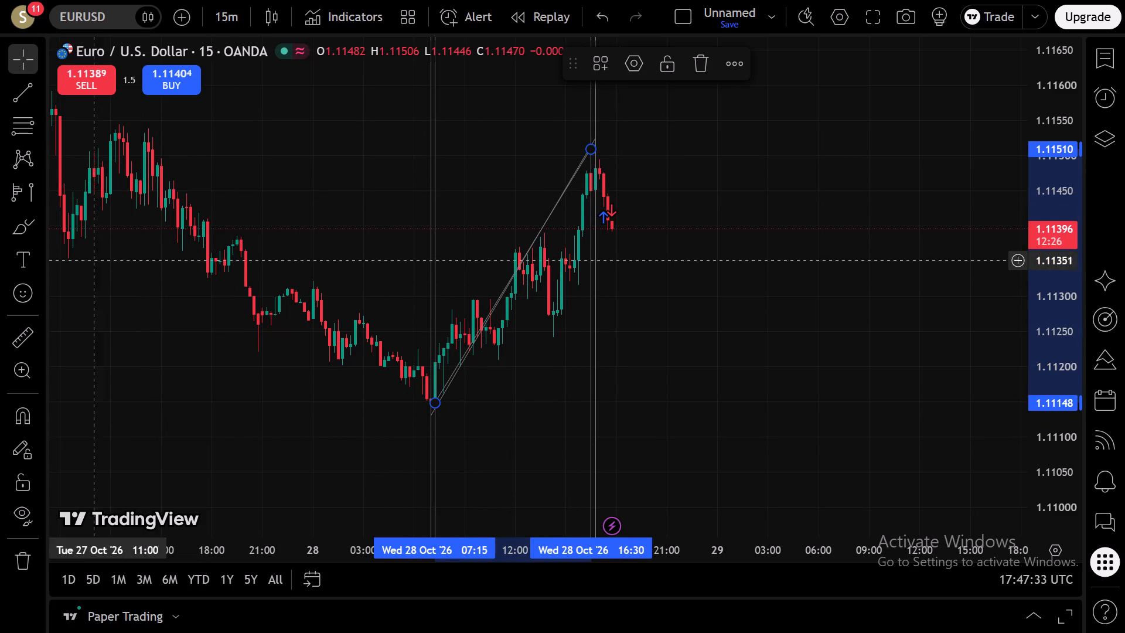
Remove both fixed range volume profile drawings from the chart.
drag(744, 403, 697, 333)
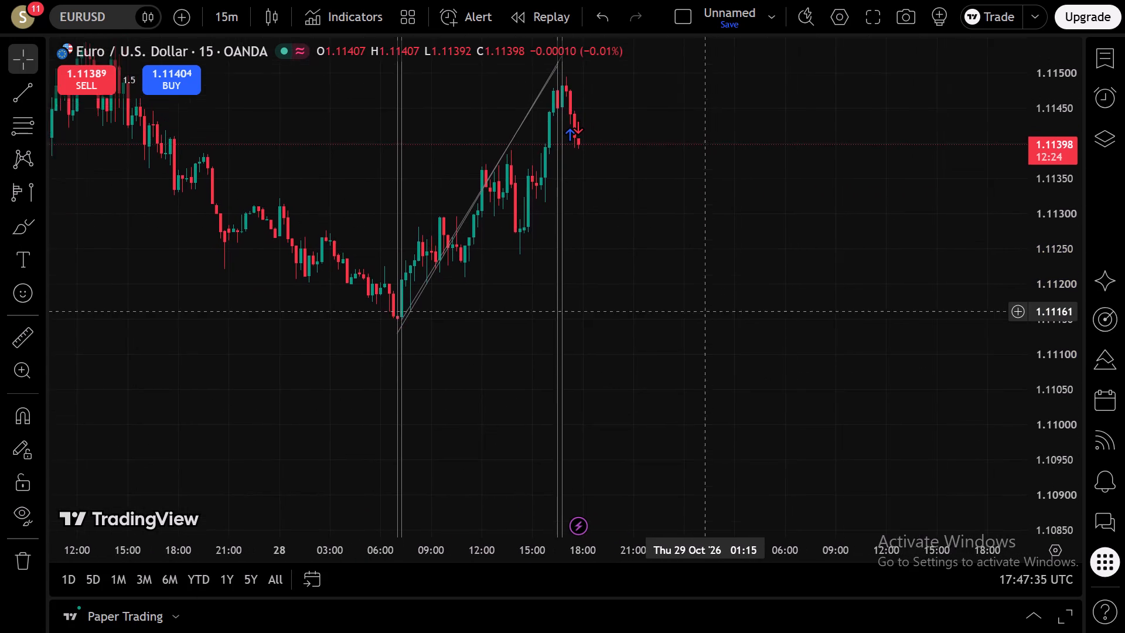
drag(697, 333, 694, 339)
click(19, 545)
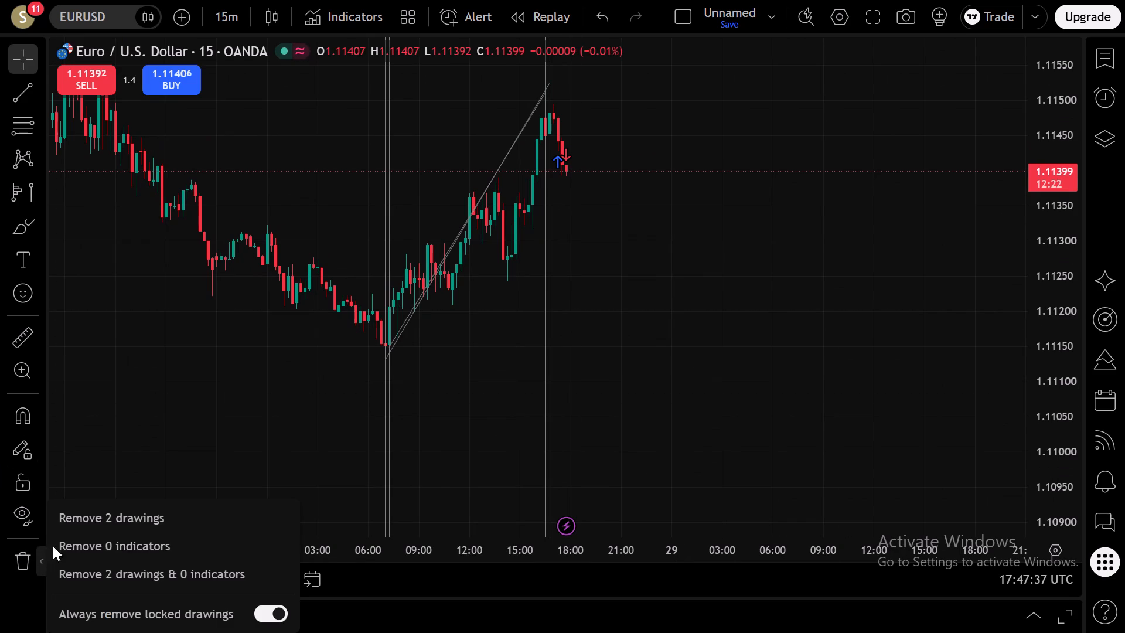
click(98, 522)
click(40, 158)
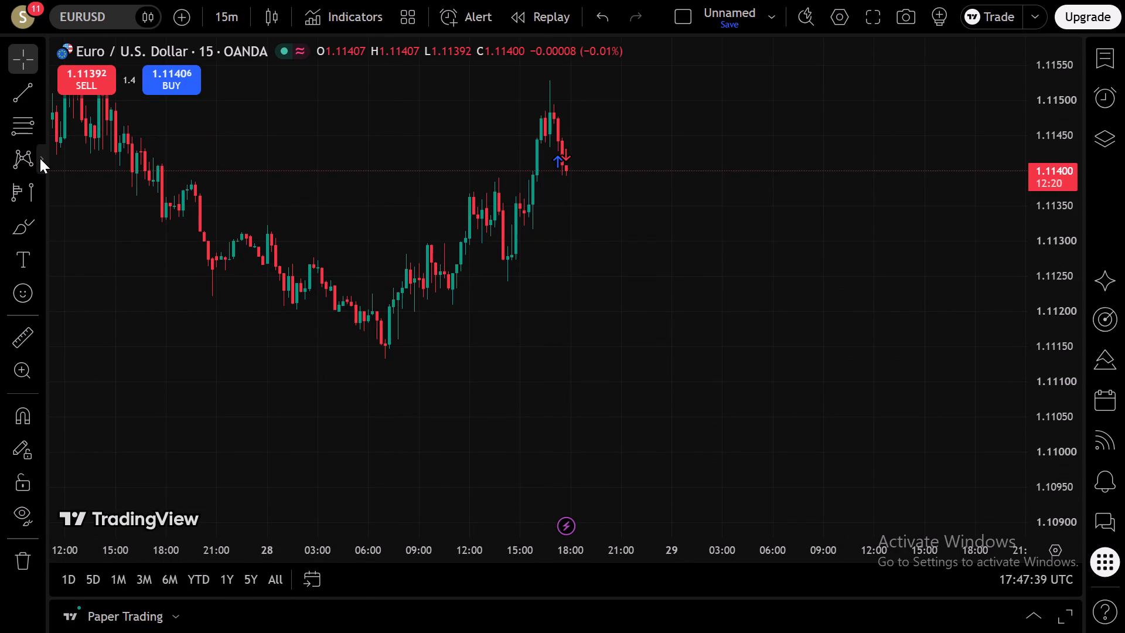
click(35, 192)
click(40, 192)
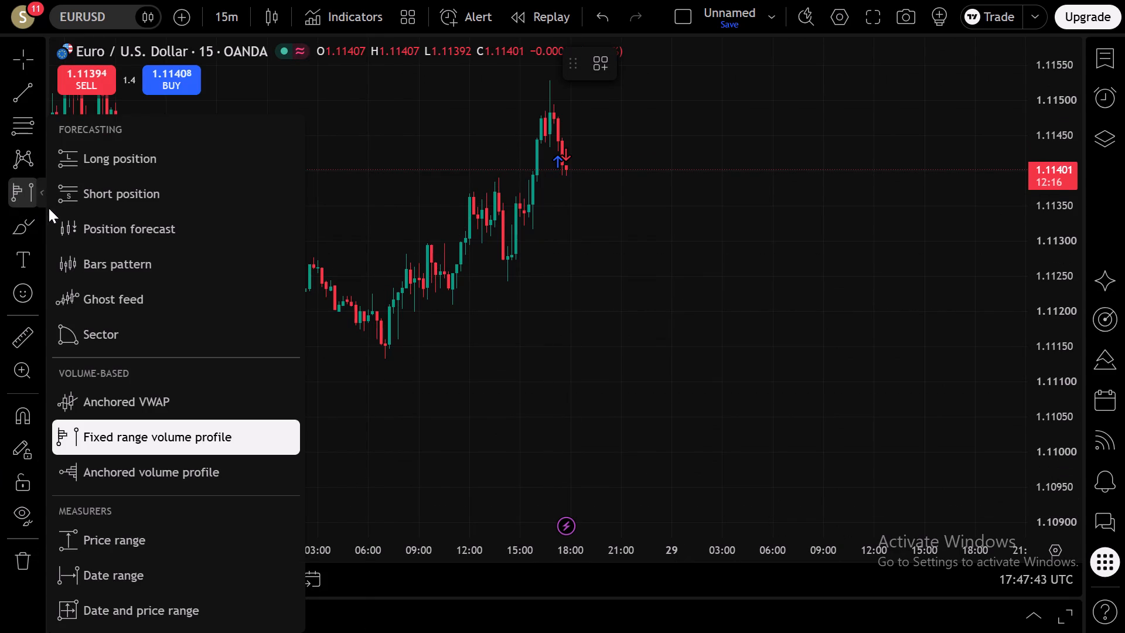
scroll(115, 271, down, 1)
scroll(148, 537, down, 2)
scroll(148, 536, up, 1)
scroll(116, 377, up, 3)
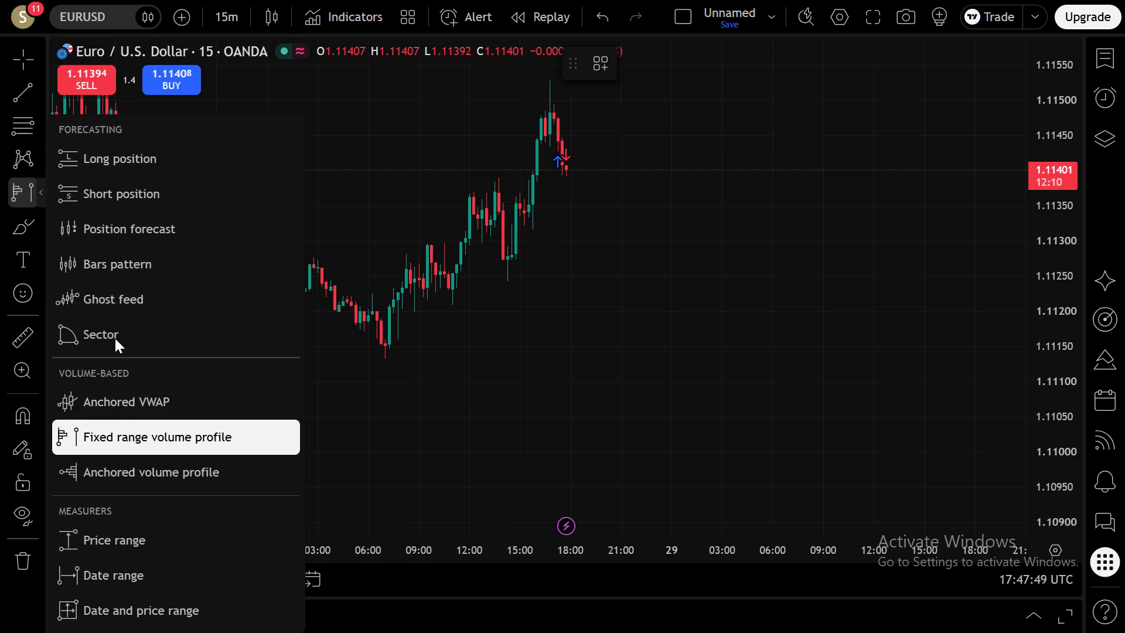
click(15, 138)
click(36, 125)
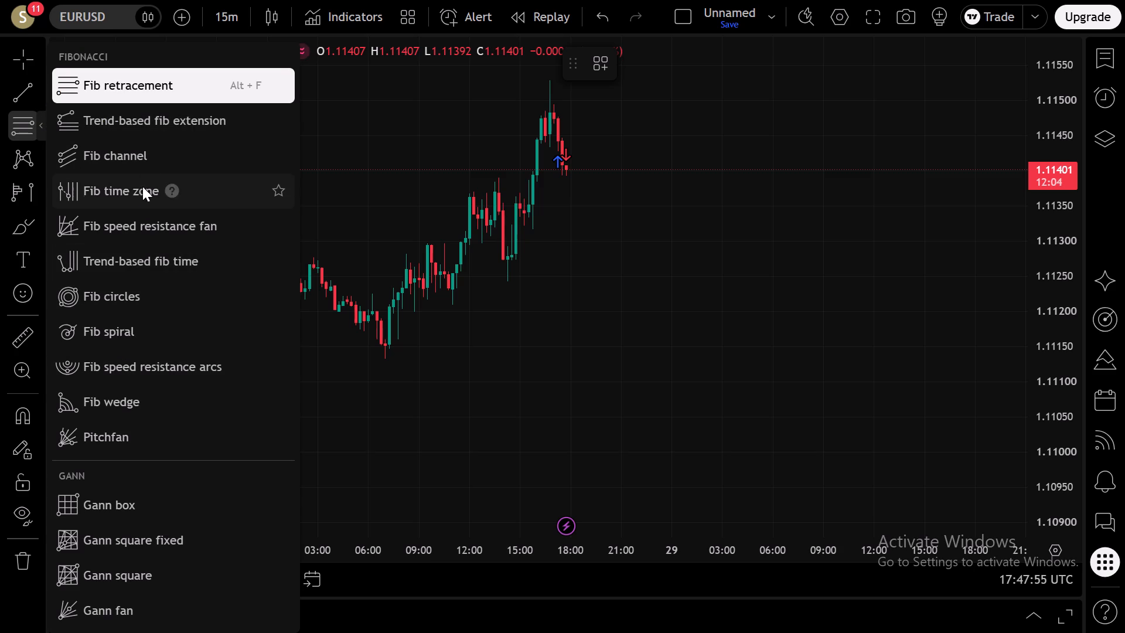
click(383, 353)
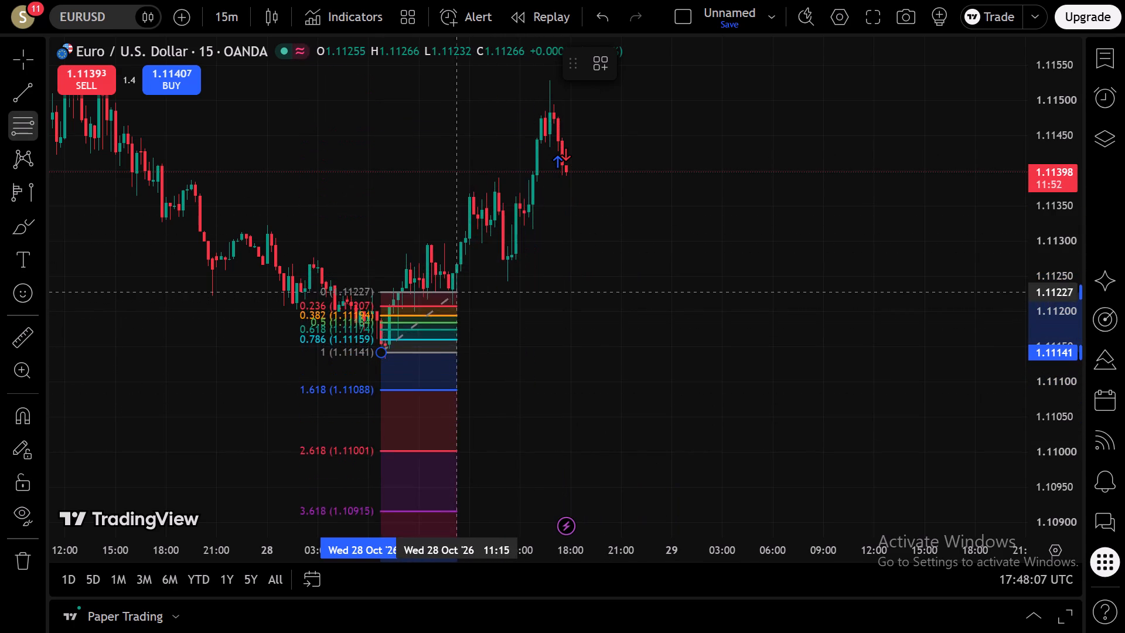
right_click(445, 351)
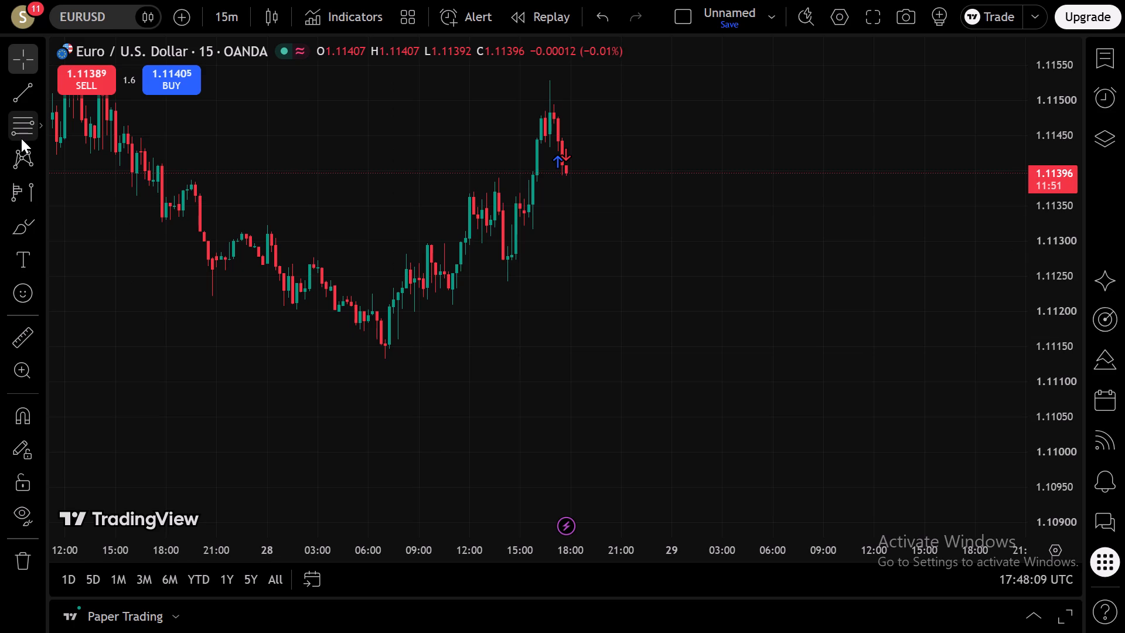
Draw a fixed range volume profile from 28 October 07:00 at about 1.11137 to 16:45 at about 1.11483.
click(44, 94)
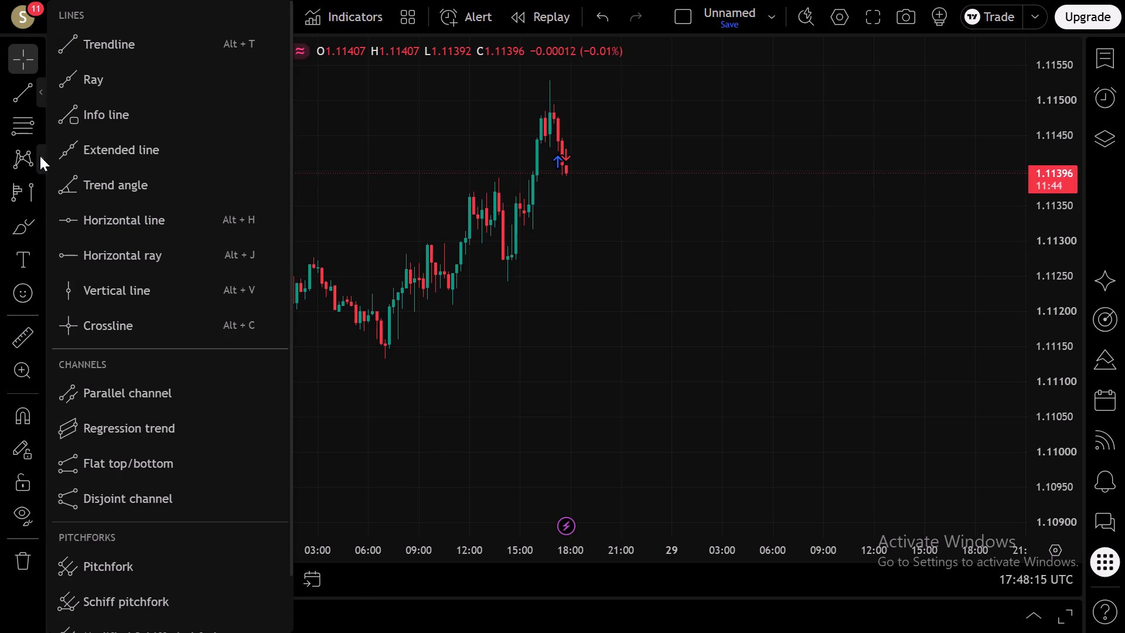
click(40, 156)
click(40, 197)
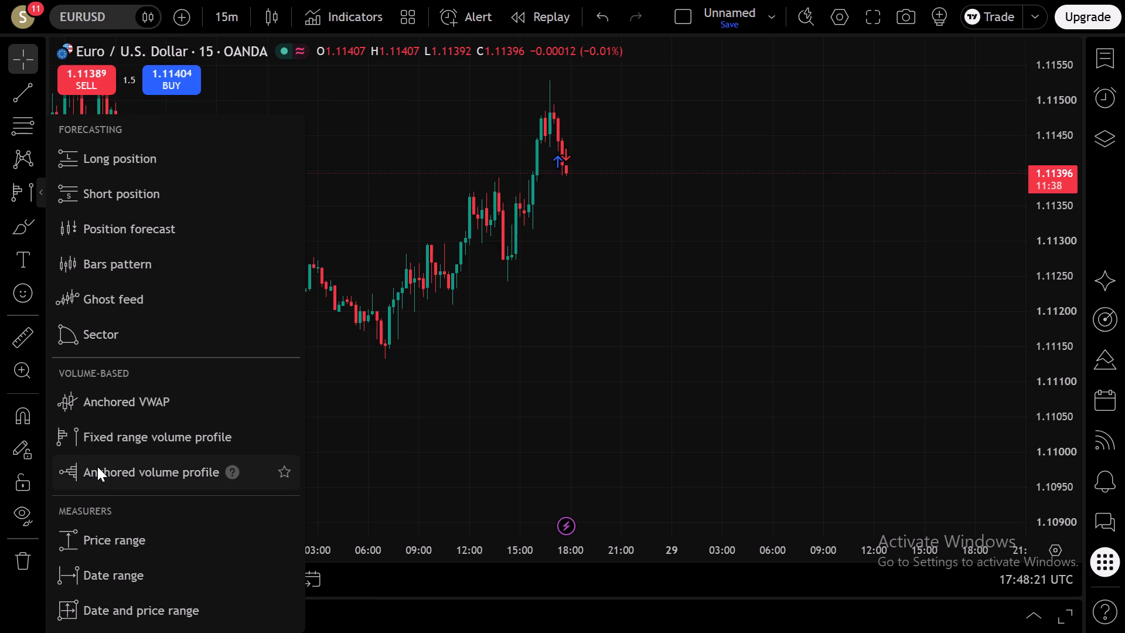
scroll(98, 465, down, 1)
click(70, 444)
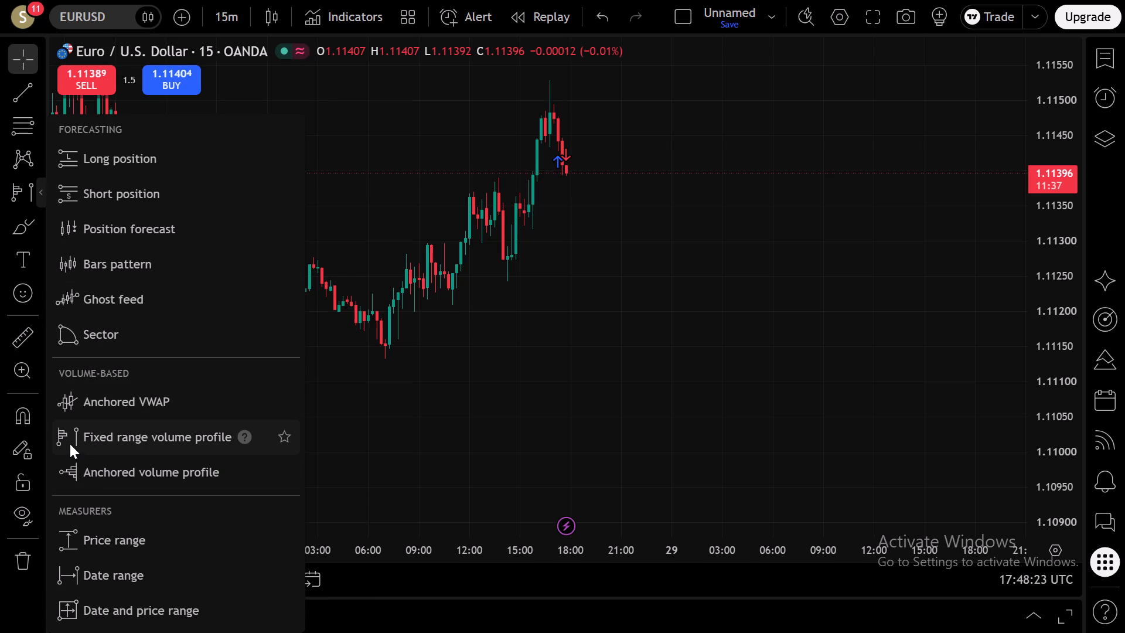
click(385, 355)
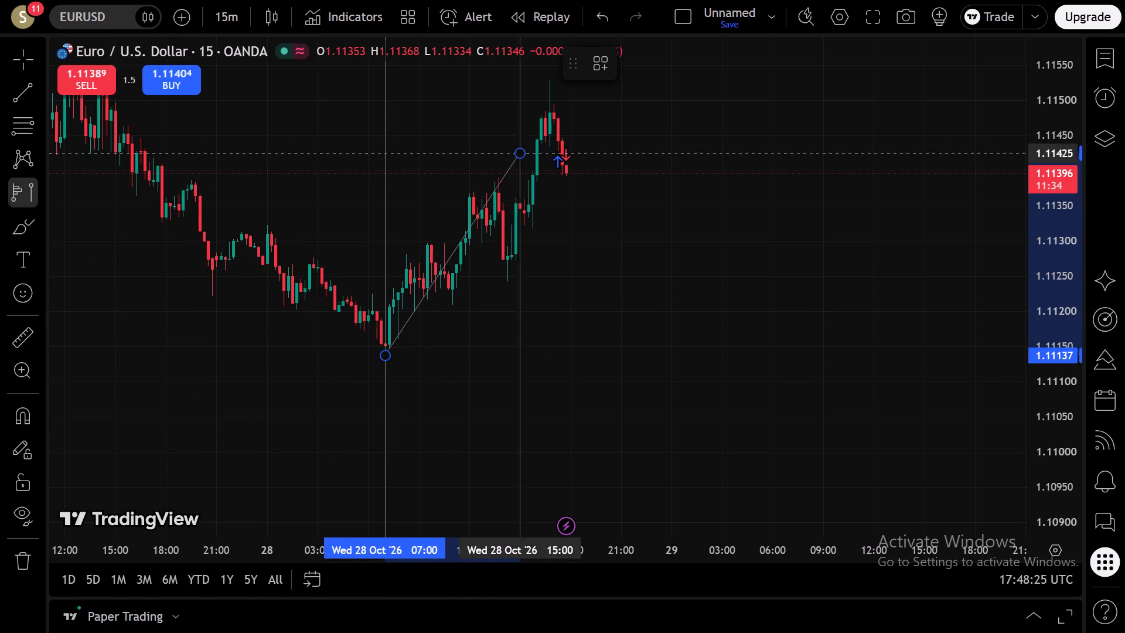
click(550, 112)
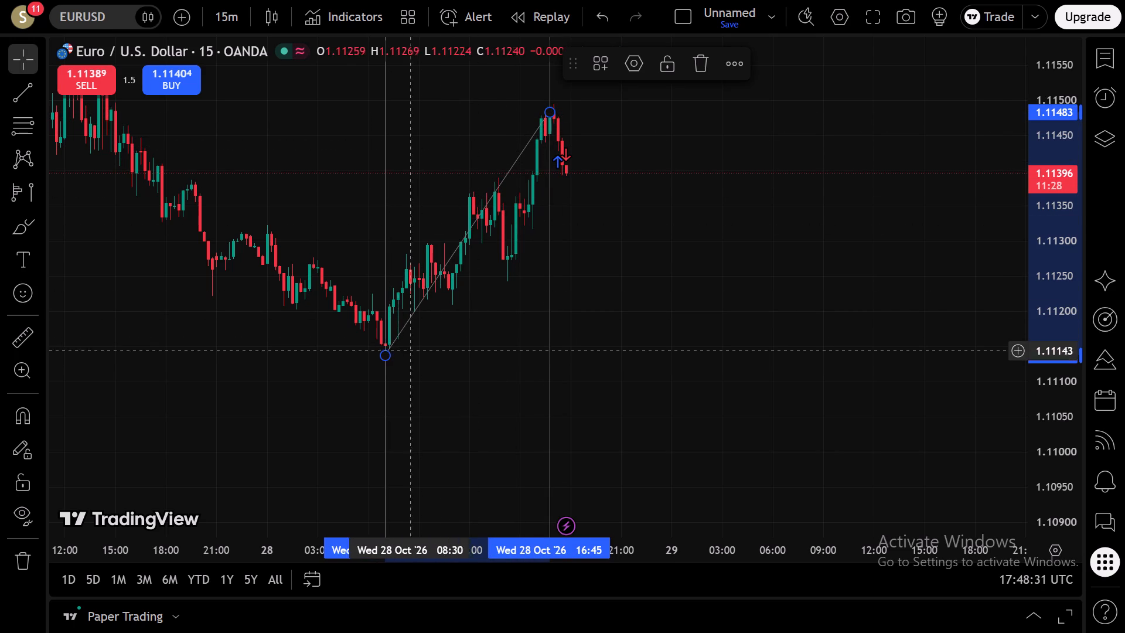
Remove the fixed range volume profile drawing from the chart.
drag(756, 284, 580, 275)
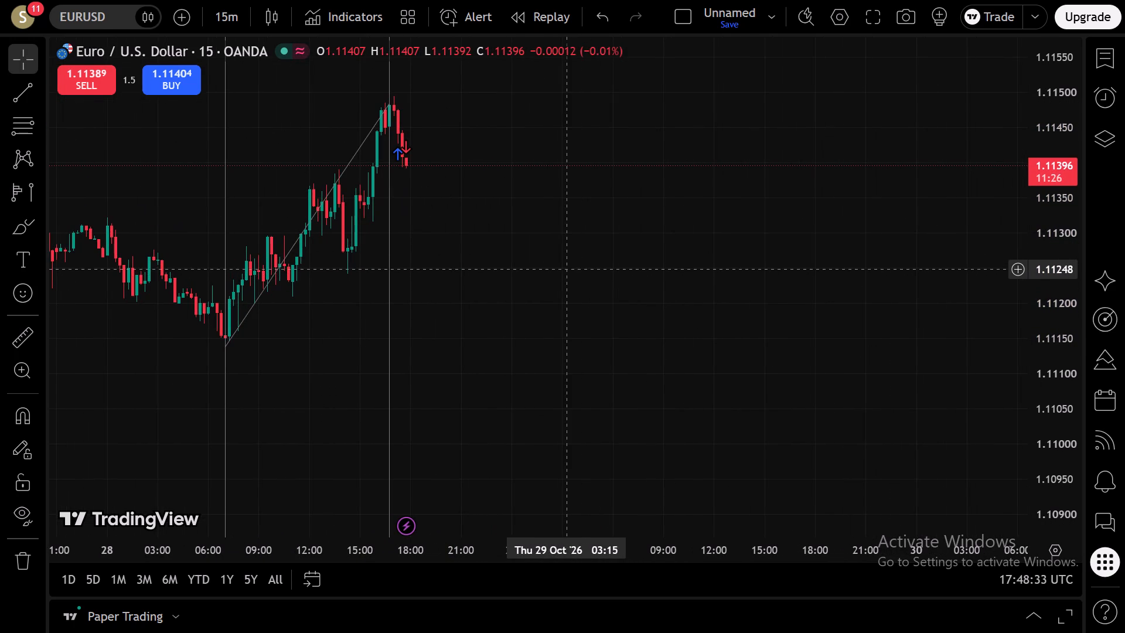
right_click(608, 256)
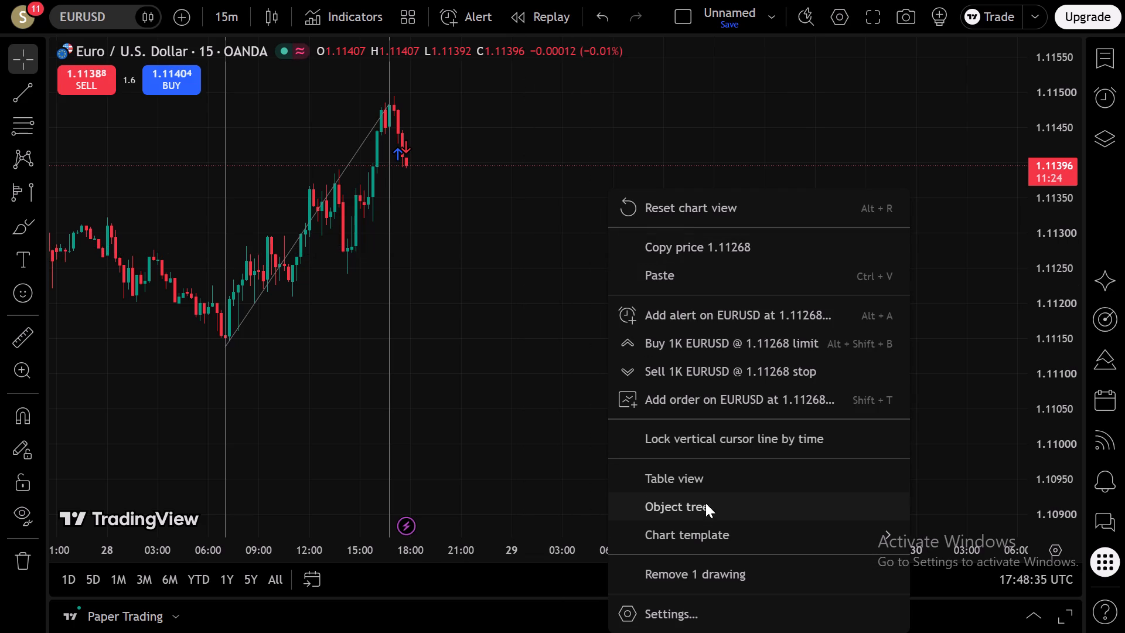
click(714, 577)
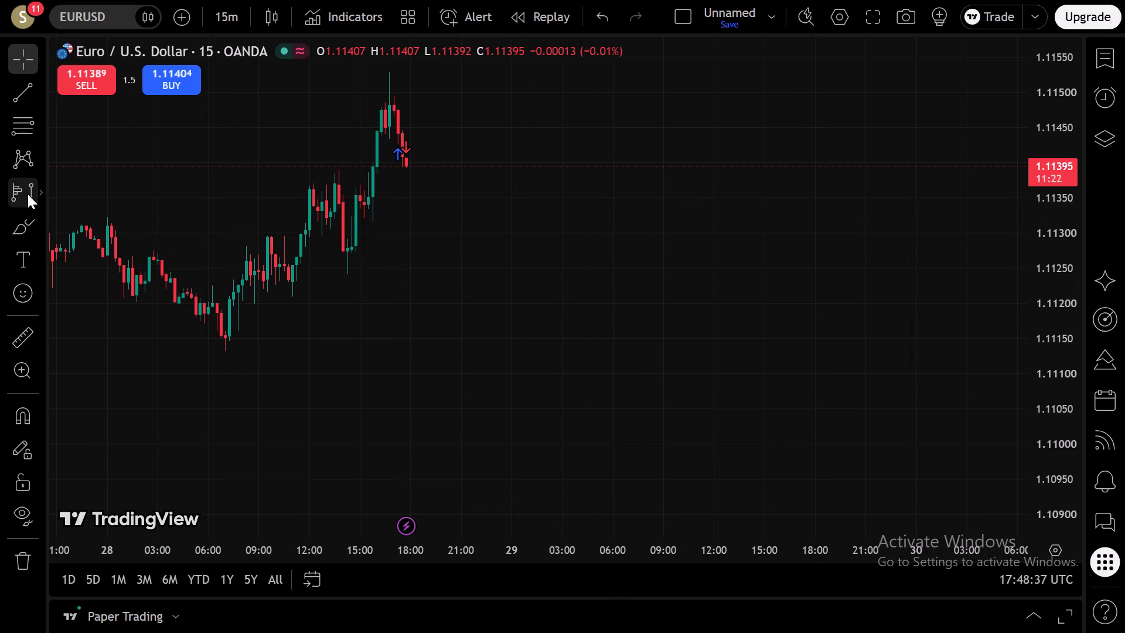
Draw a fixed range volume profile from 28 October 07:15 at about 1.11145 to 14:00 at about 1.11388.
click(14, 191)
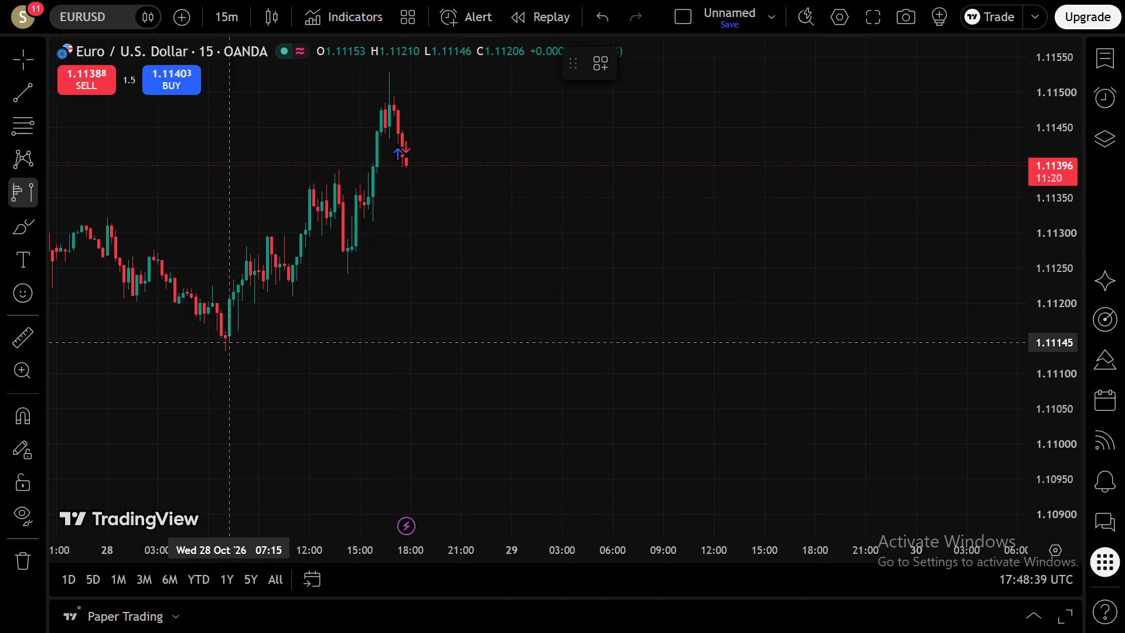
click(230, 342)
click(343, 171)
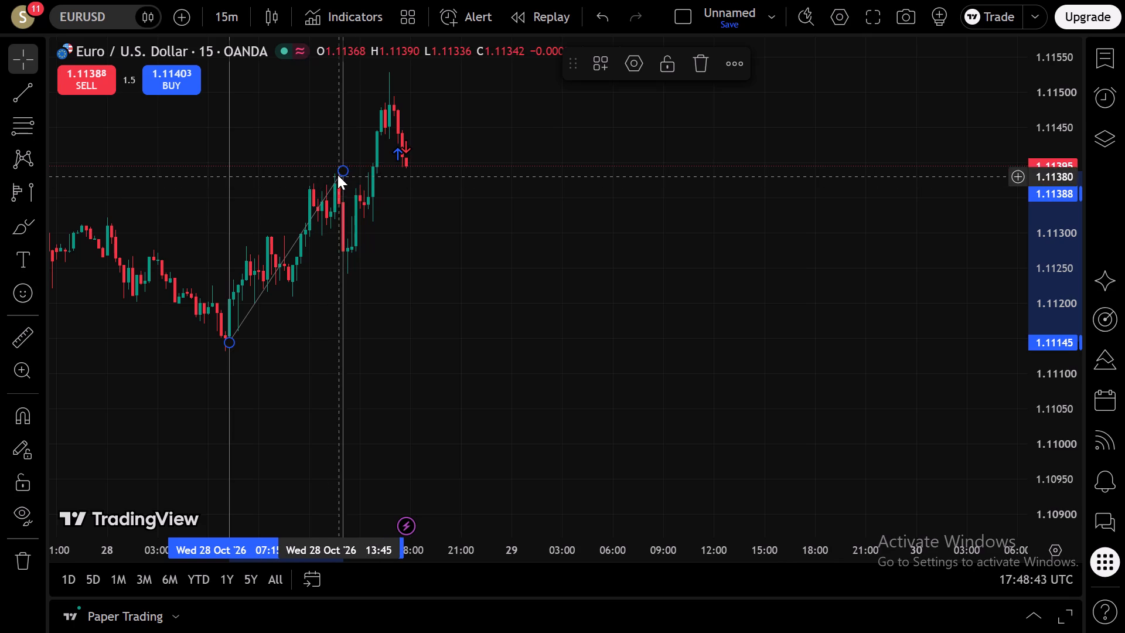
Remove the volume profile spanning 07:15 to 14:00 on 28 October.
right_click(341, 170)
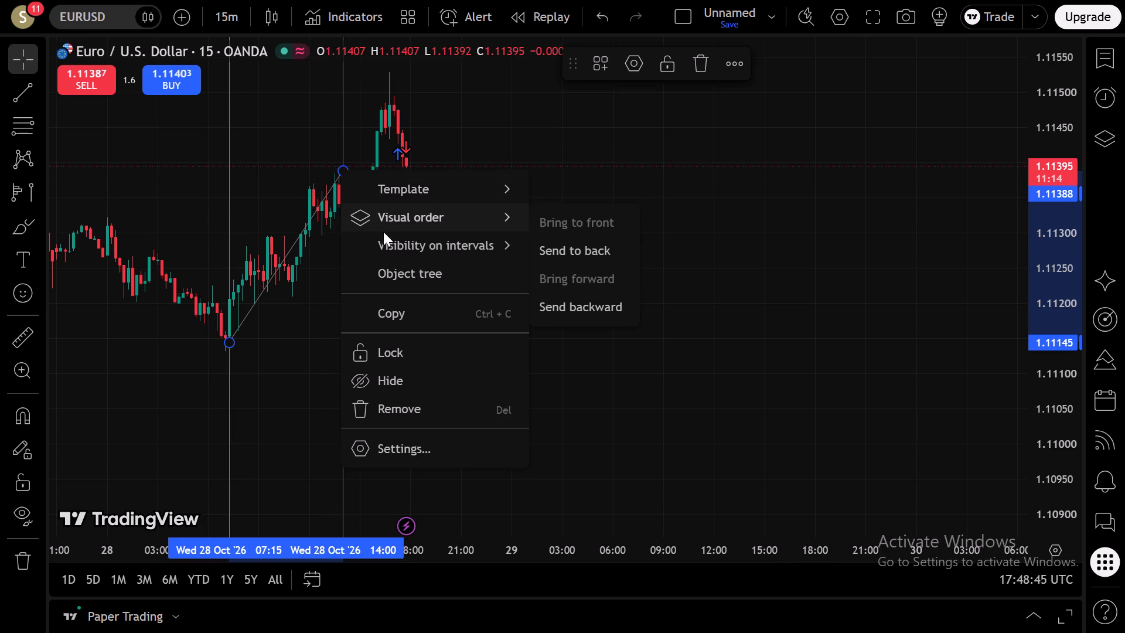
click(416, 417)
Examine the EURUSD 15-minute price action from about 23 October through the 28 October low and rally.
drag(448, 314, 414, 383)
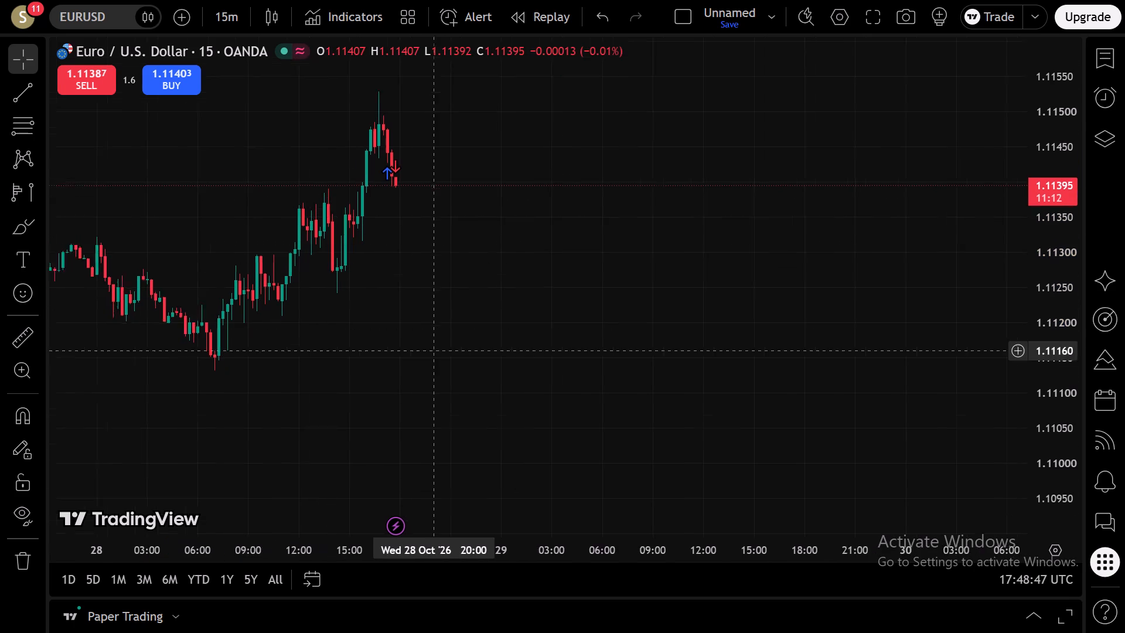
drag(414, 383, 404, 416)
drag(295, 420, 677, 361)
scroll(668, 363, down, 2)
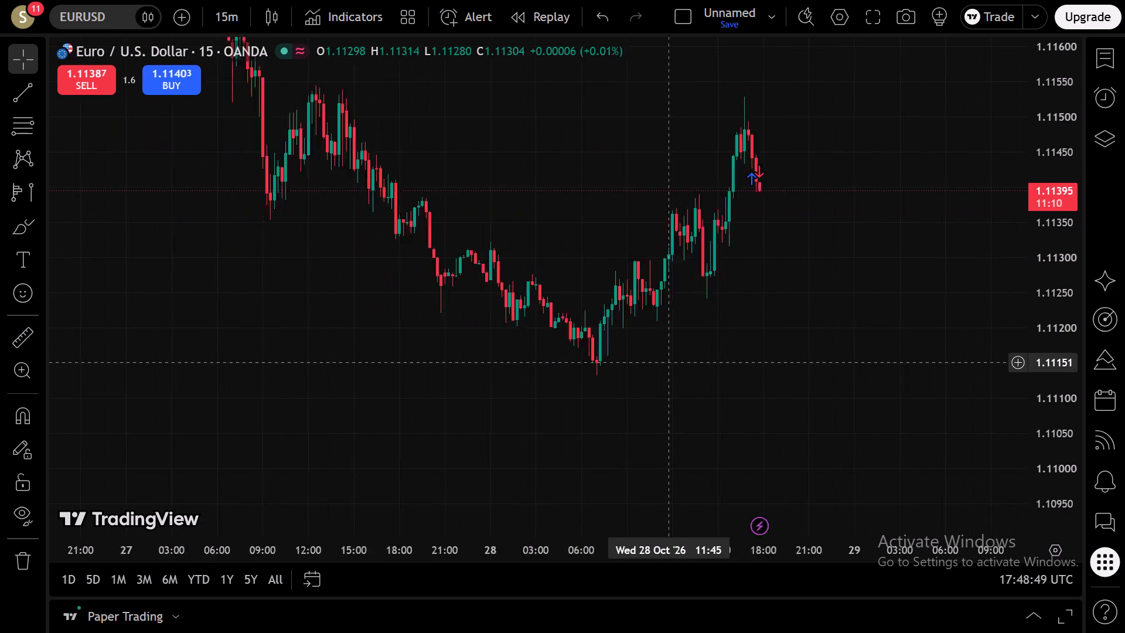
drag(373, 328, 203, 354)
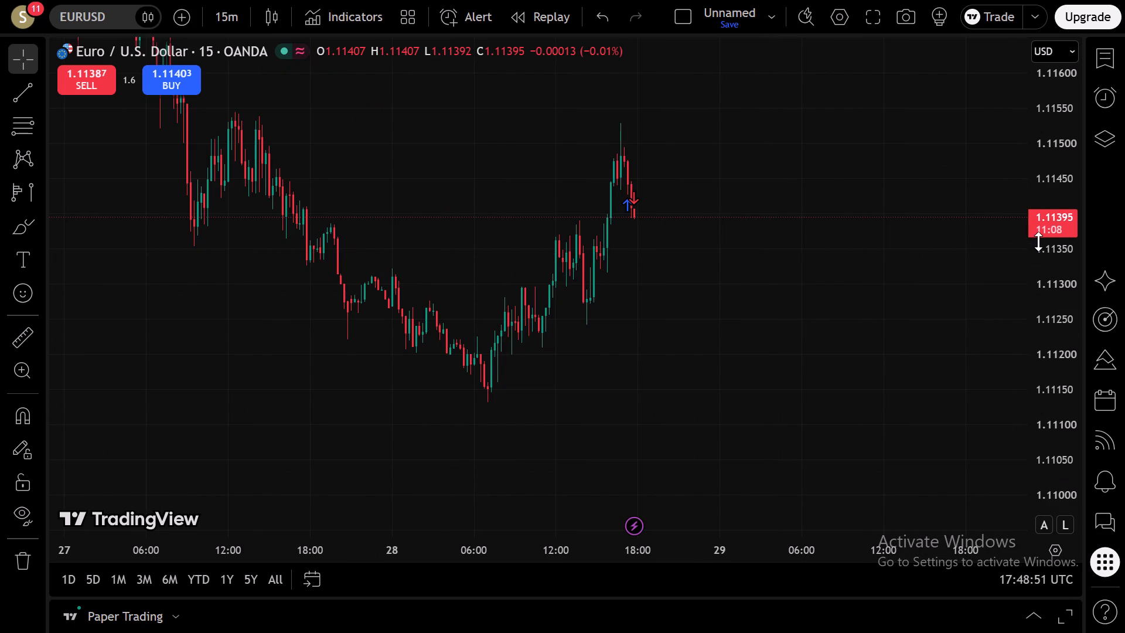
drag(1039, 241, 1044, 332)
scroll(363, 411, down, 2)
drag(391, 366, 708, 504)
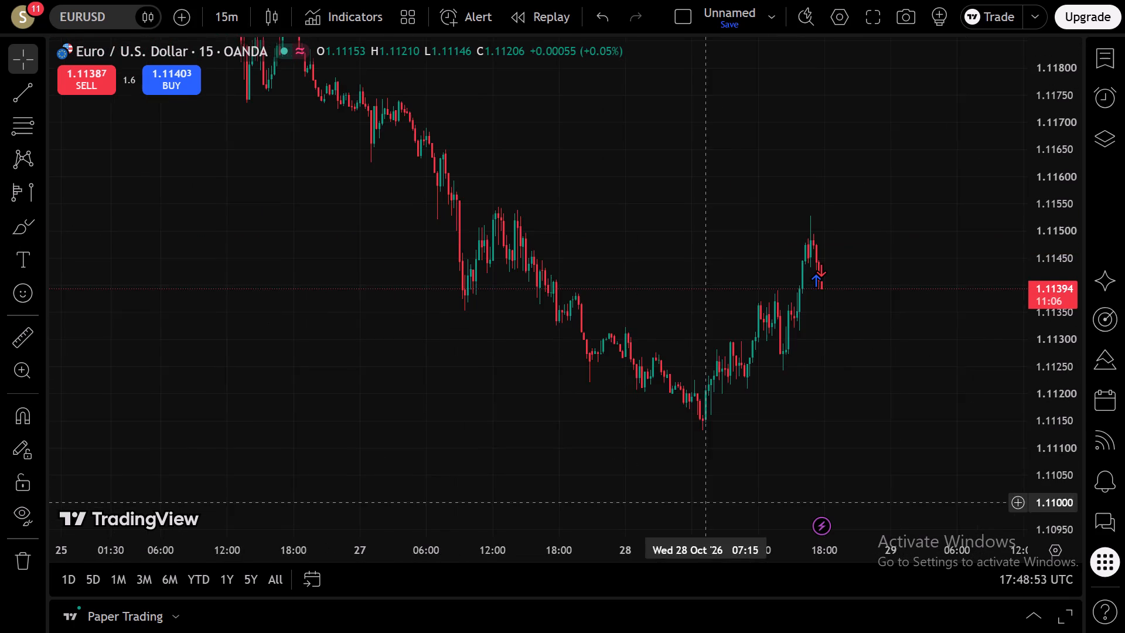
drag(708, 504, 707, 503)
drag(295, 243, 558, 521)
drag(403, 400, 492, 494)
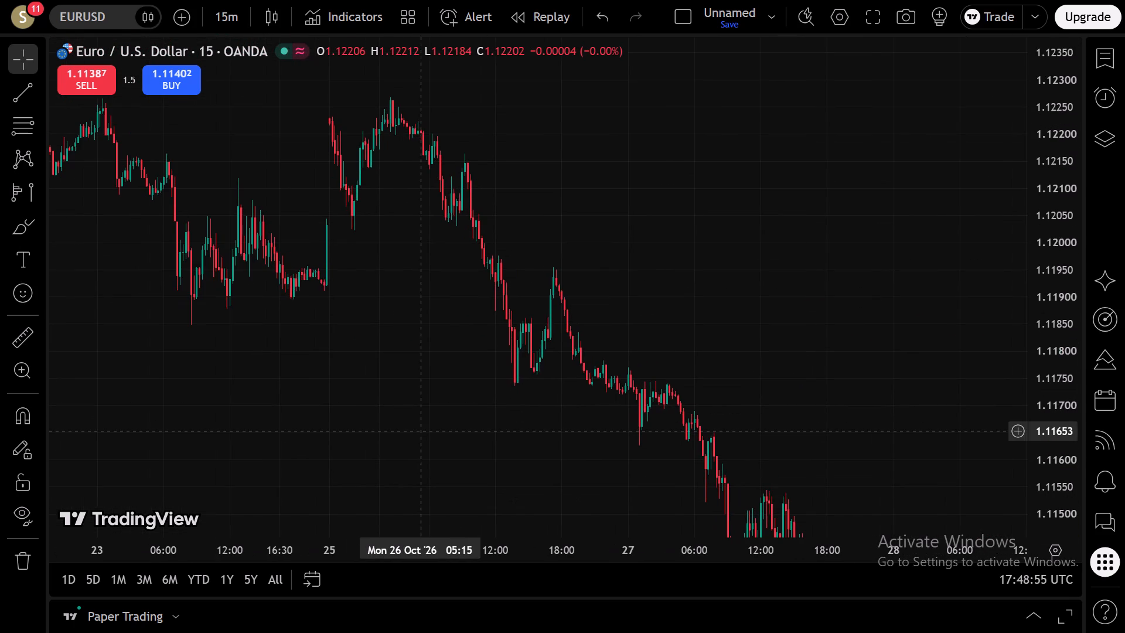
drag(492, 494, 355, 222)
drag(671, 393, 302, 284)
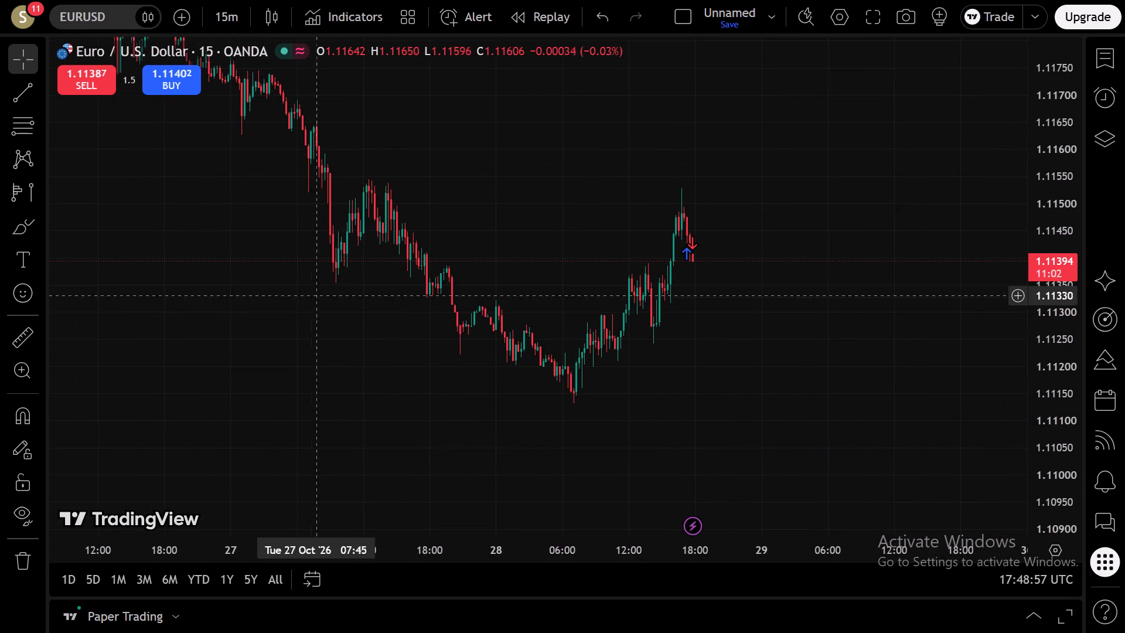
drag(562, 408, 406, 408)
scroll(527, 426, up, 5)
drag(370, 394, 568, 394)
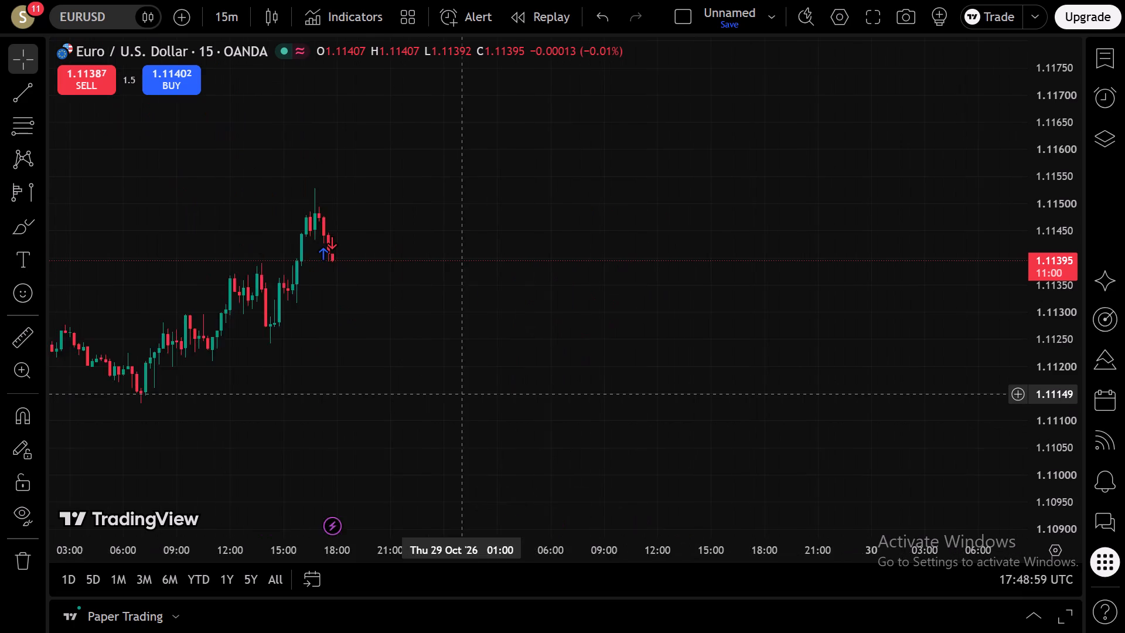
drag(568, 394, 760, 394)
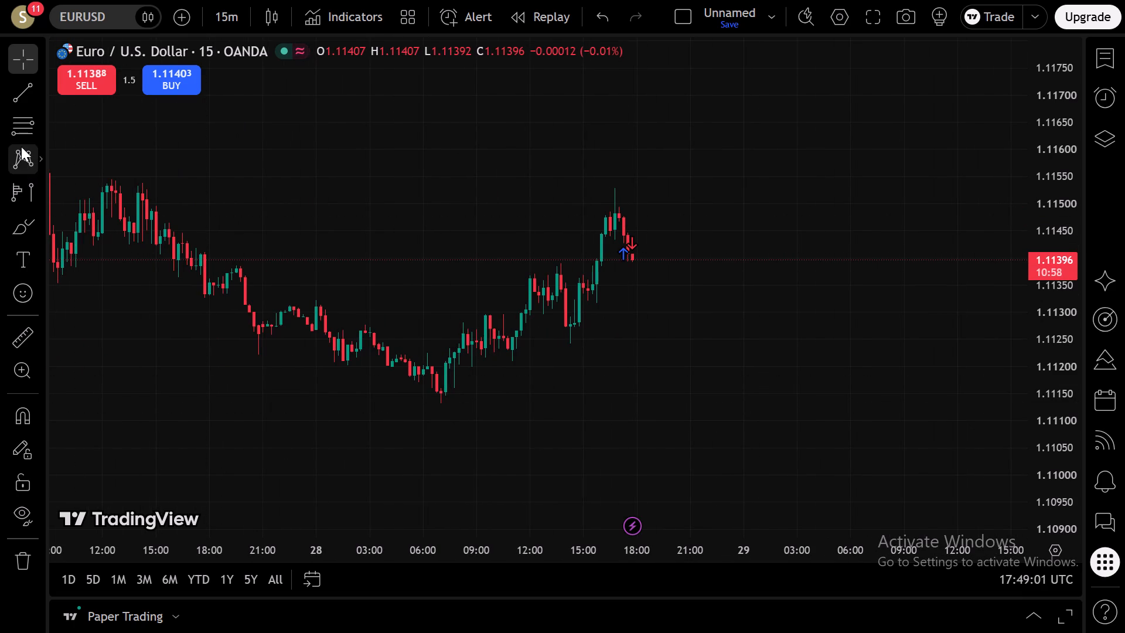
Draw a trend line above the rally from 28 October 06:15 at about 1.11230 to 20:15 at about 1.11601.
click(28, 87)
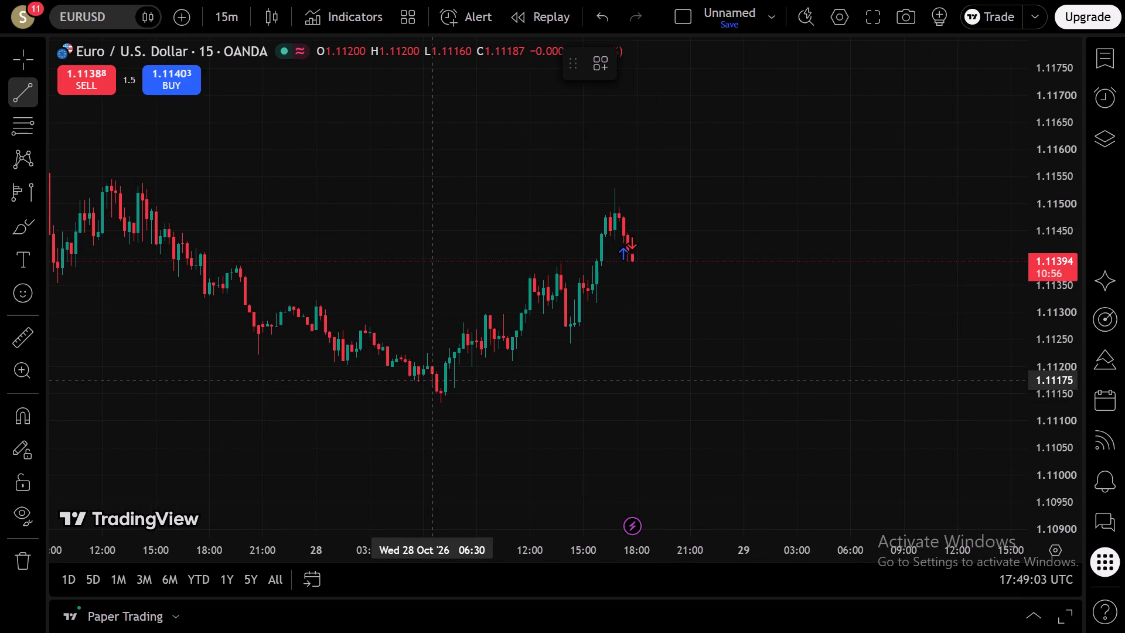
click(428, 350)
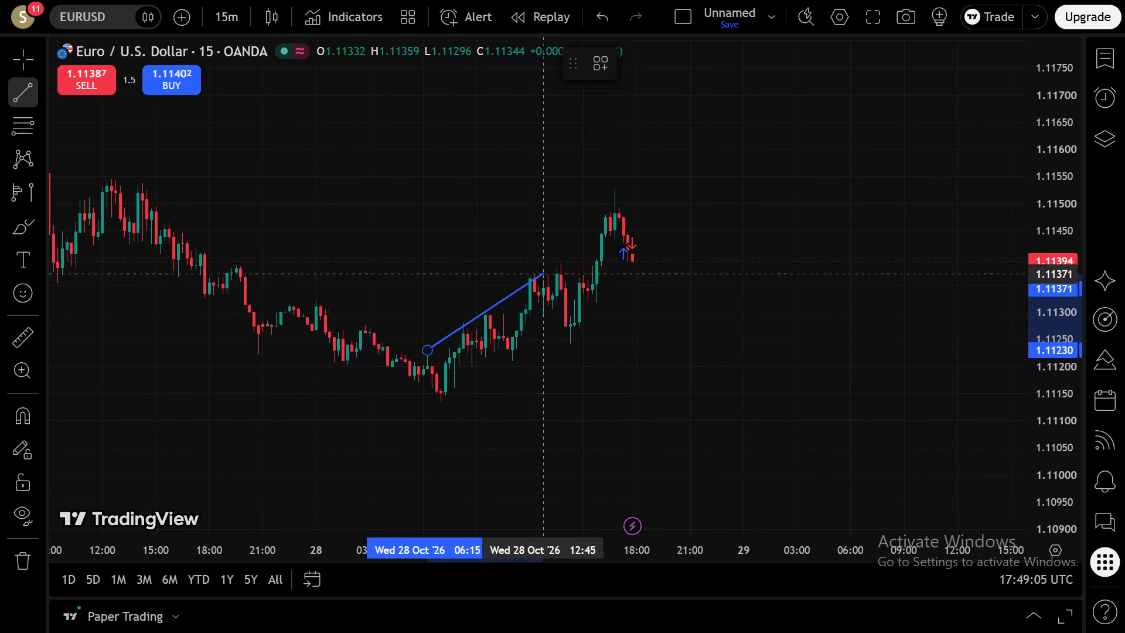
click(675, 149)
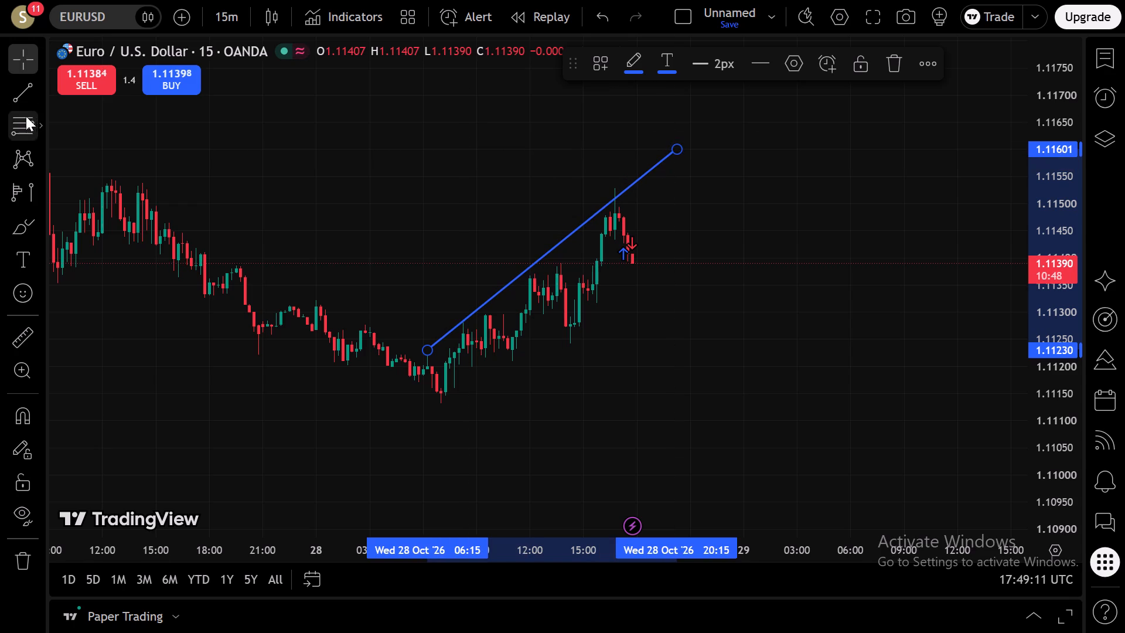
Draw a second trend line below the rally from 28 October 07:15 at about 1.11126 to 19:15 at about 1.11408.
click(23, 98)
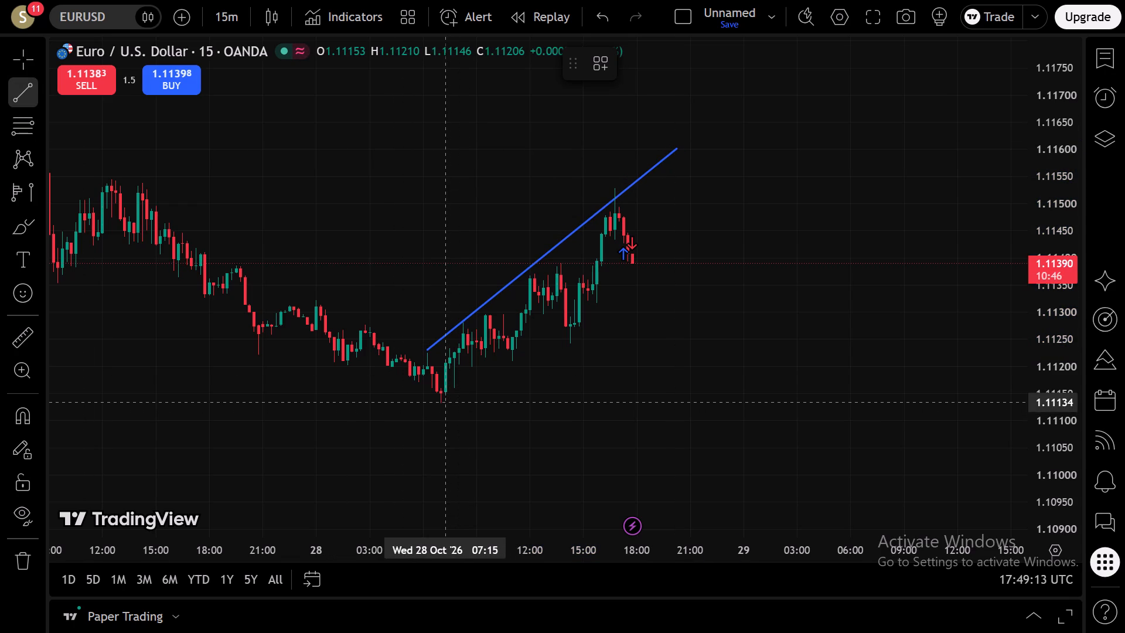
click(444, 406)
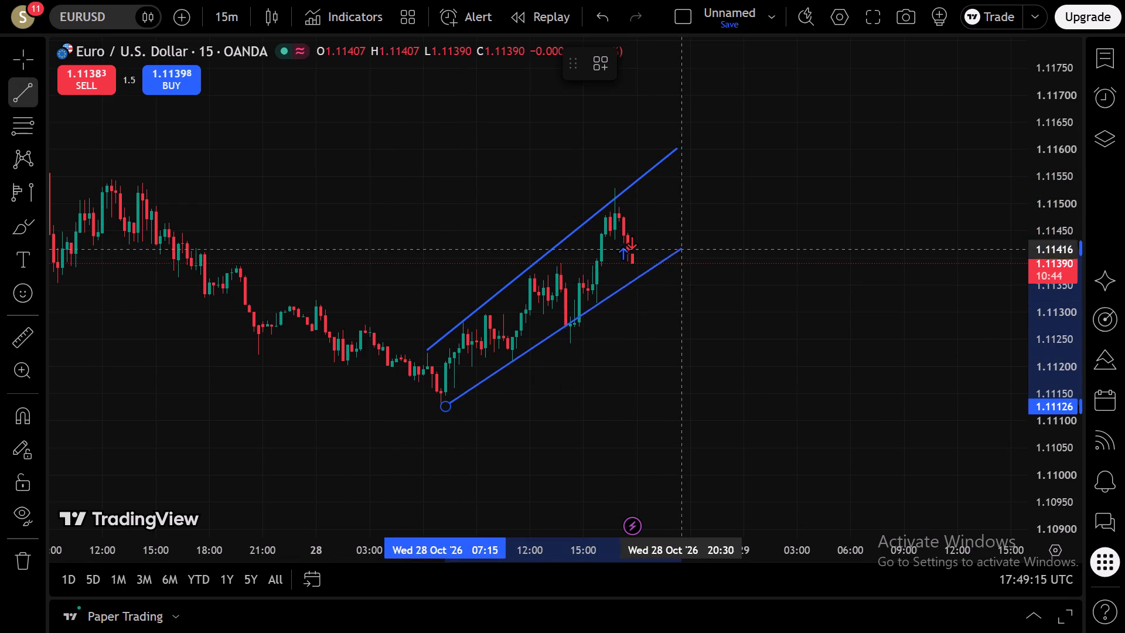
click(659, 253)
Move the lower trend line's start to 07:00 at about 1.11130 and its end to 20:30 at about 1.11327.
click(447, 413)
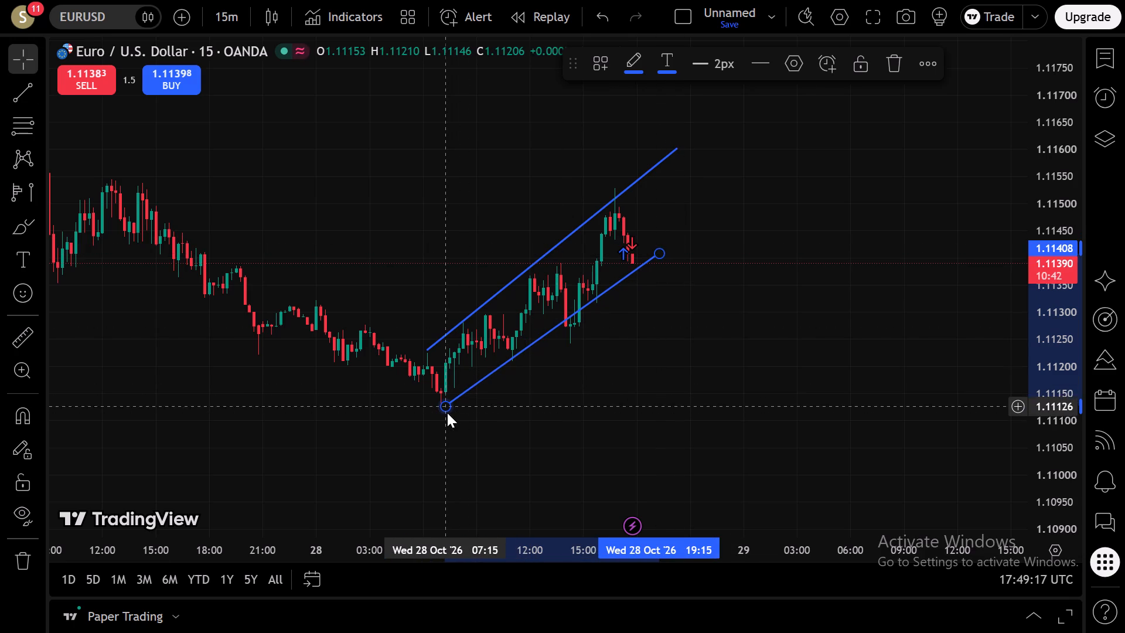
click(441, 411)
click(442, 409)
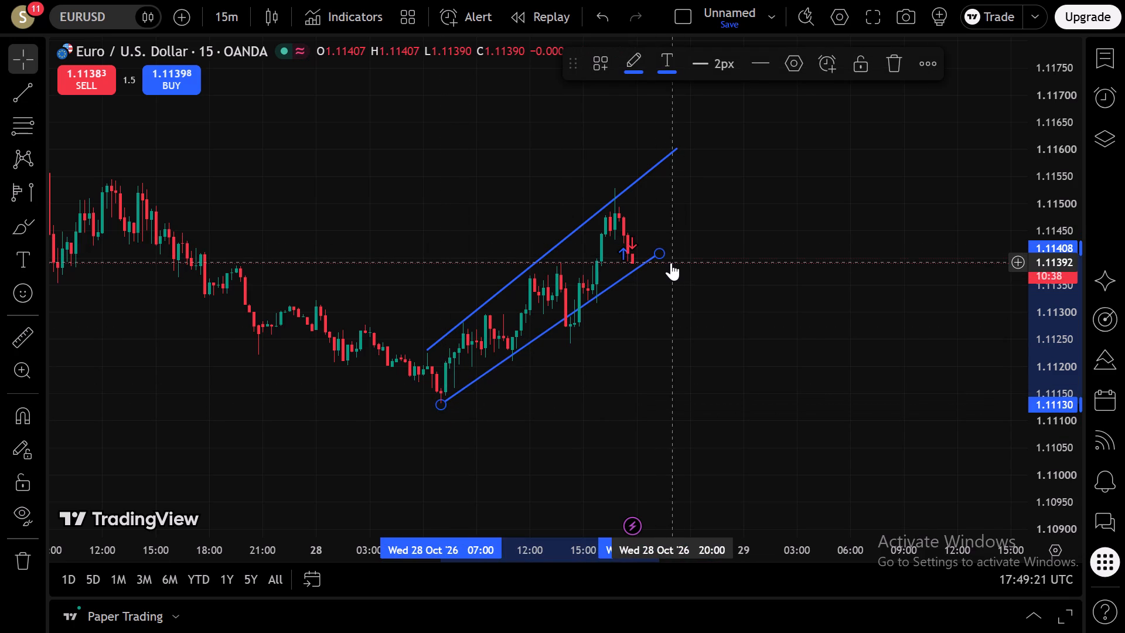
drag(661, 256, 675, 282)
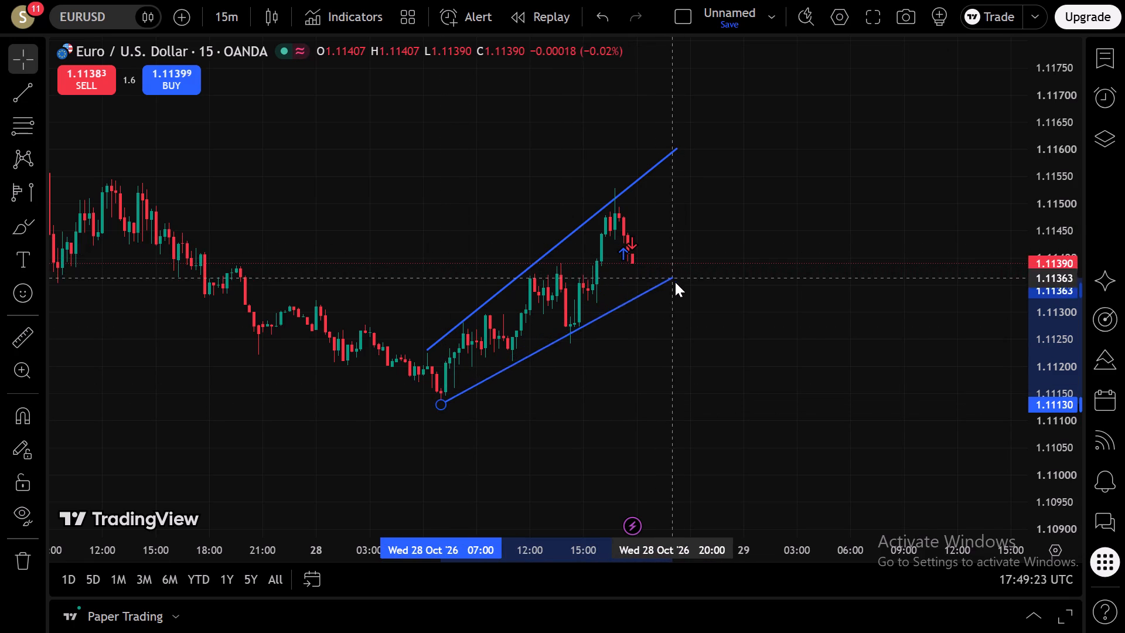
drag(675, 282, 683, 297)
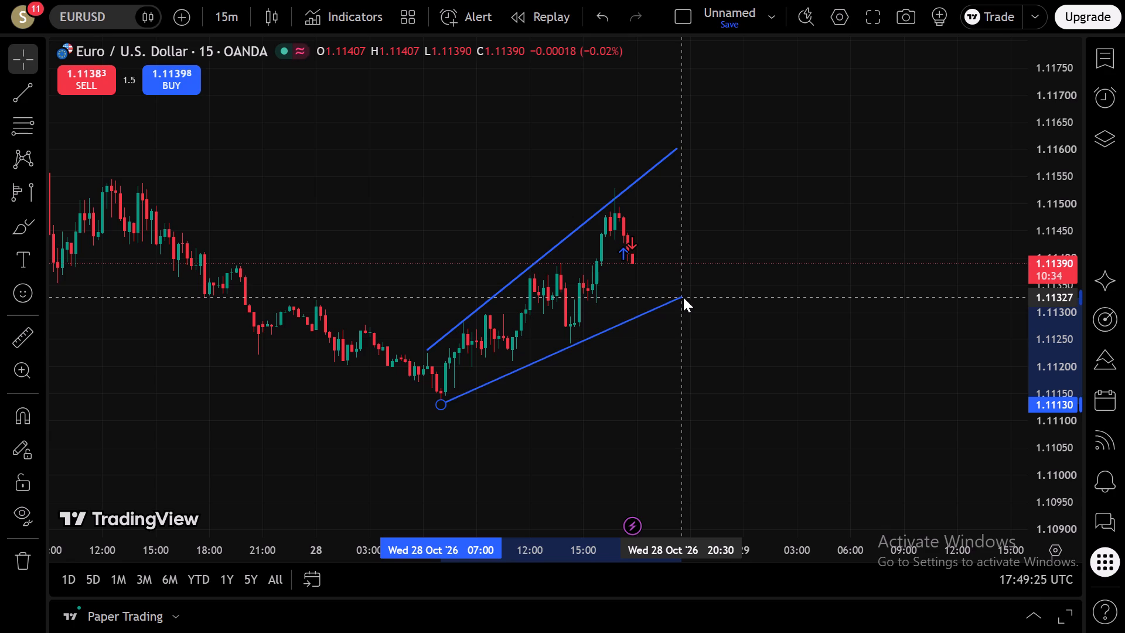
Extend the lower trend line's end to 29 October 06:00 at about 1.11484.
drag(683, 297, 836, 228)
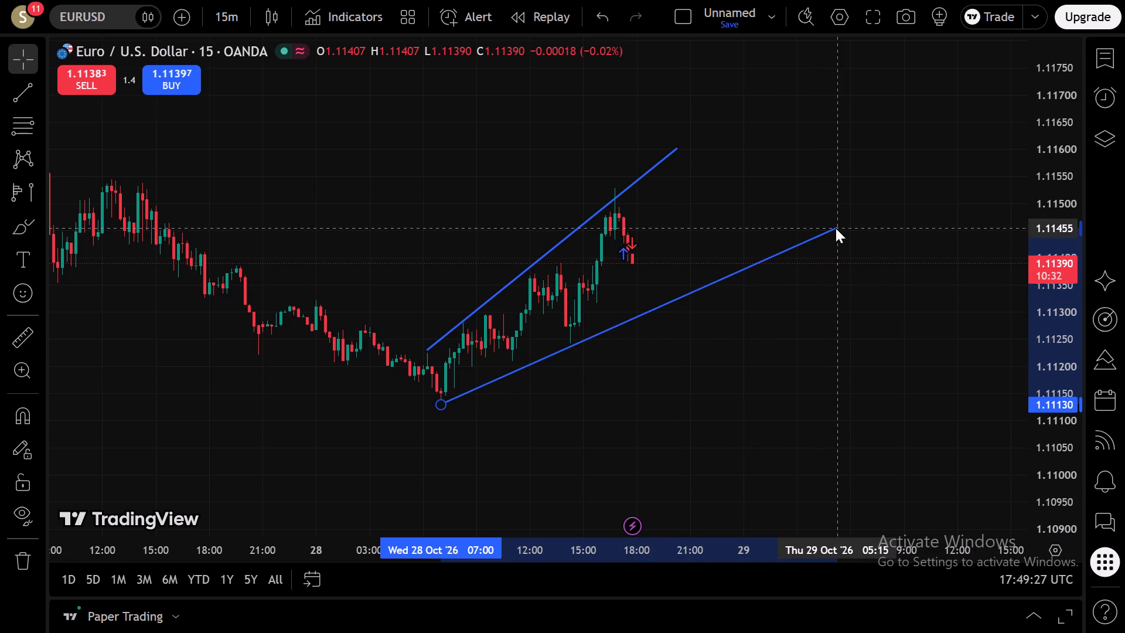
drag(836, 228, 848, 212)
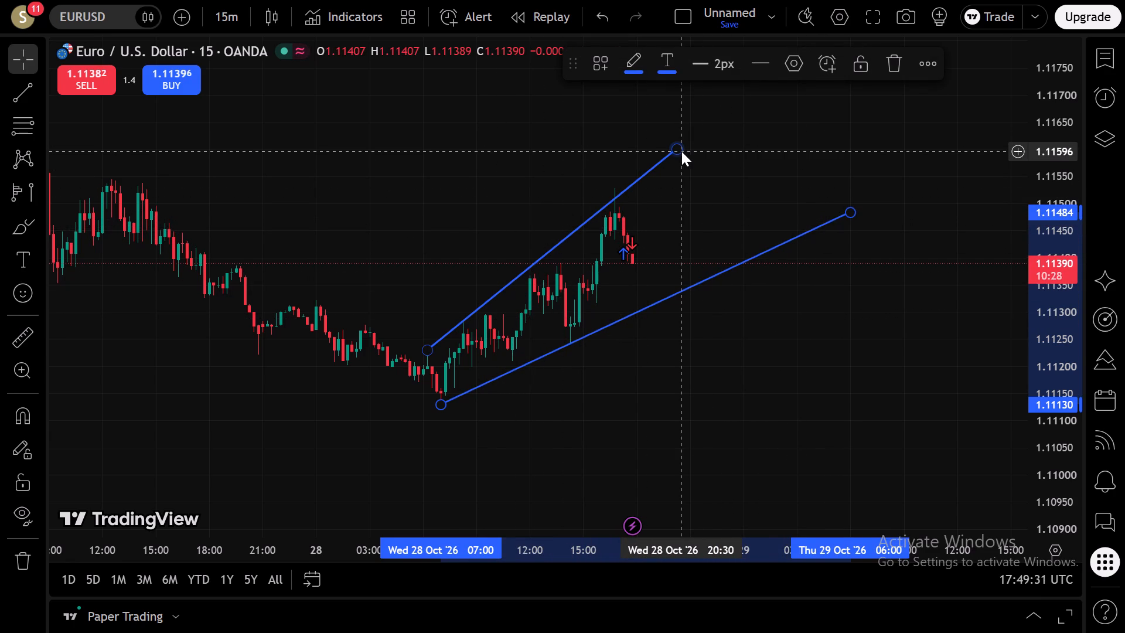
Extend the upper trend line's end to 29 October 02:00 at about 1.11768.
drag(681, 151, 776, 59)
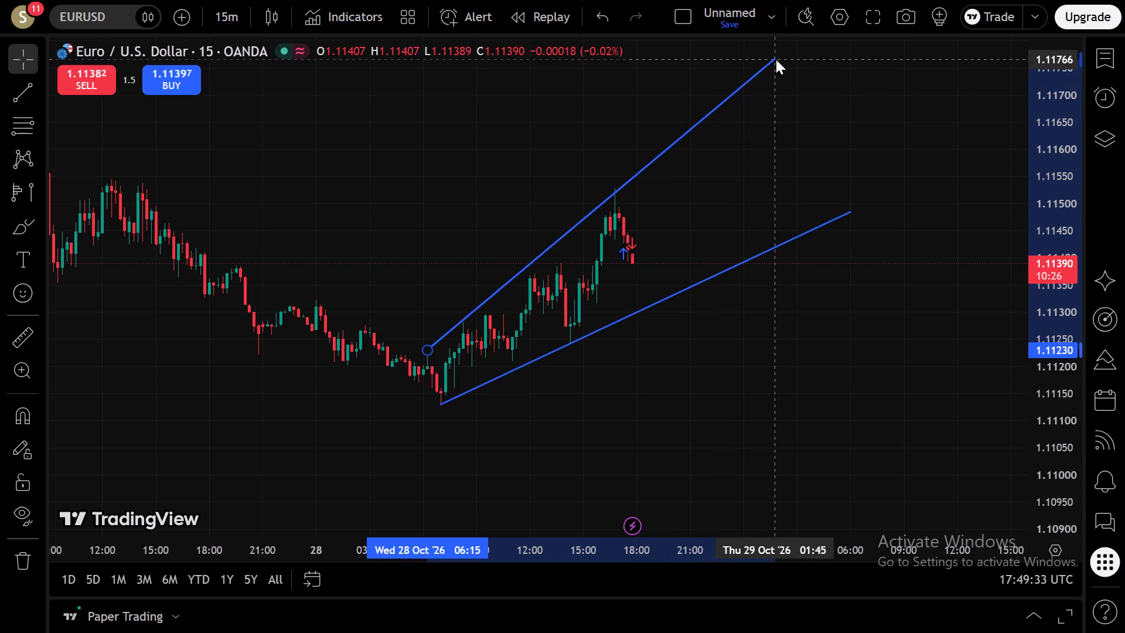
drag(776, 59, 778, 58)
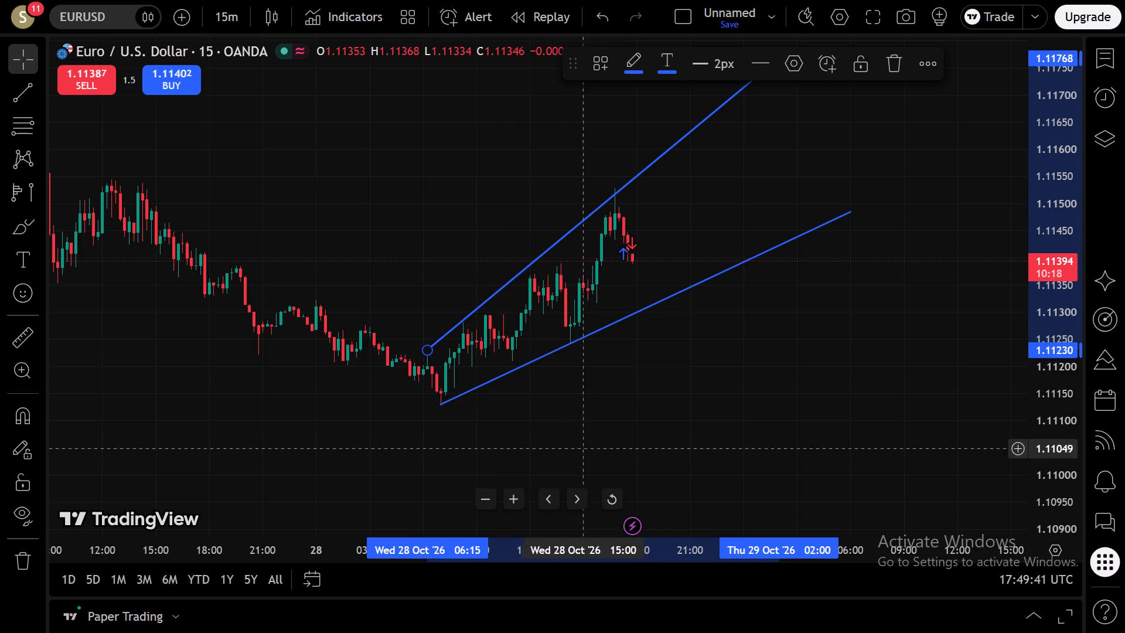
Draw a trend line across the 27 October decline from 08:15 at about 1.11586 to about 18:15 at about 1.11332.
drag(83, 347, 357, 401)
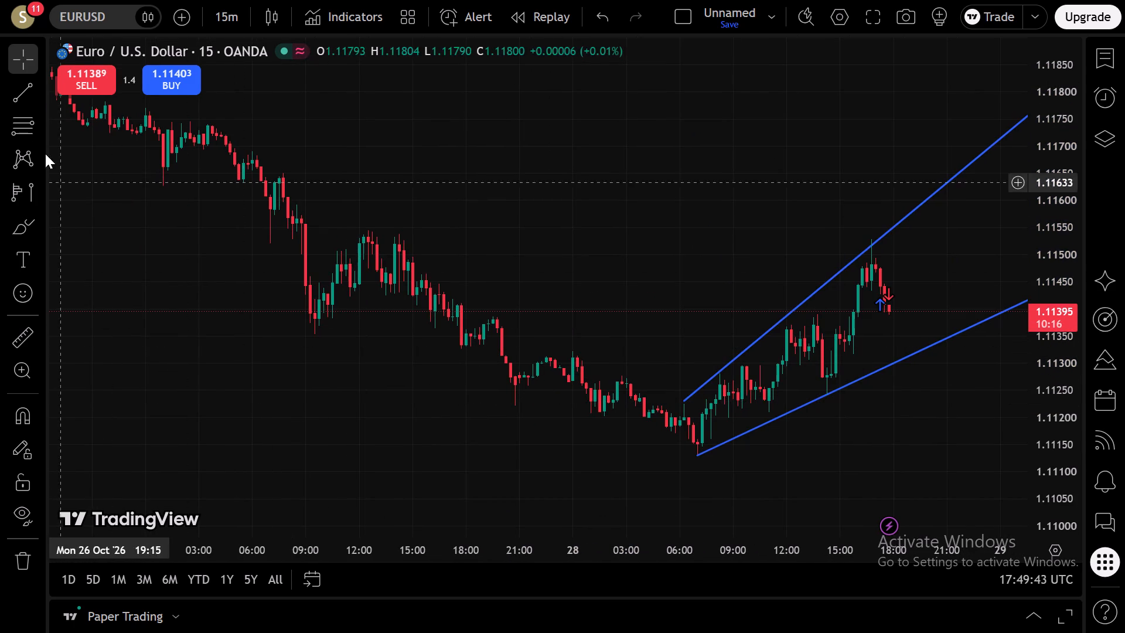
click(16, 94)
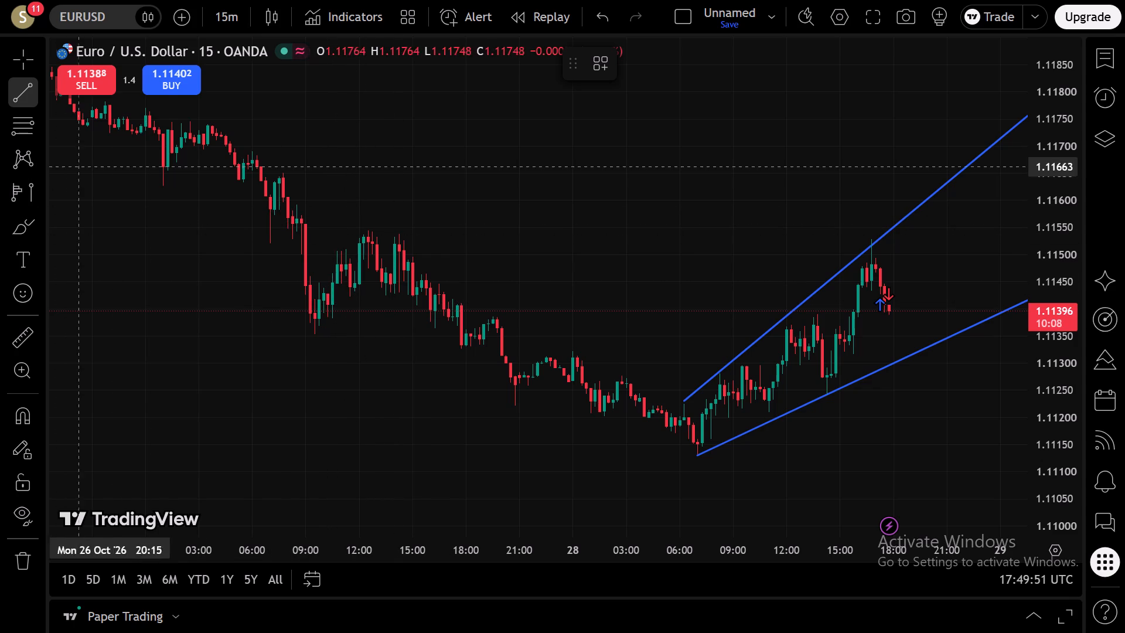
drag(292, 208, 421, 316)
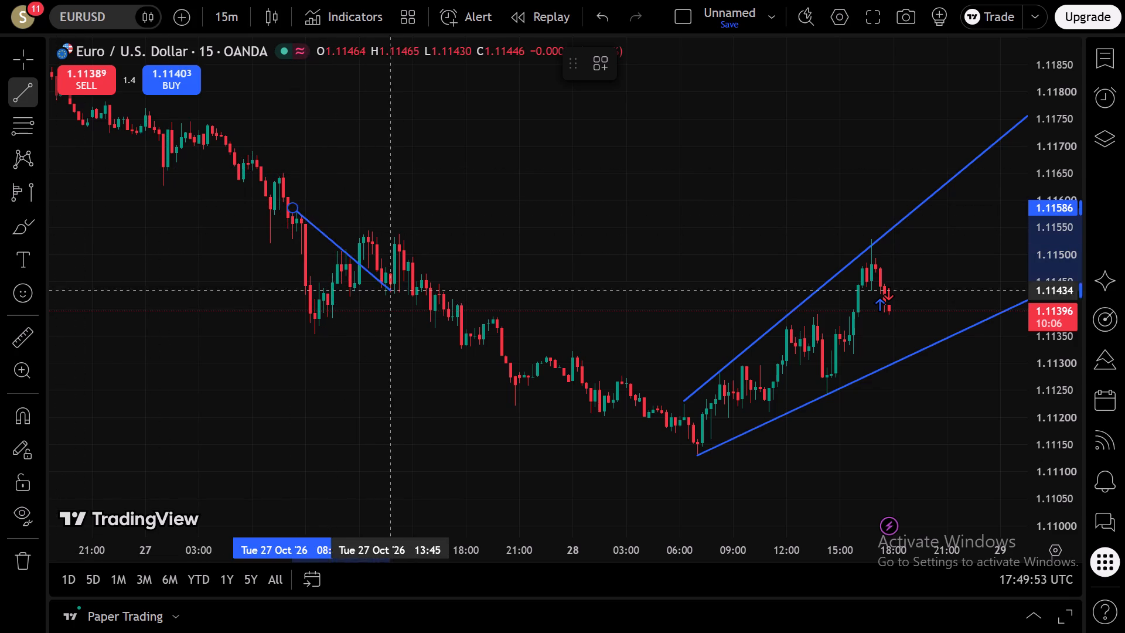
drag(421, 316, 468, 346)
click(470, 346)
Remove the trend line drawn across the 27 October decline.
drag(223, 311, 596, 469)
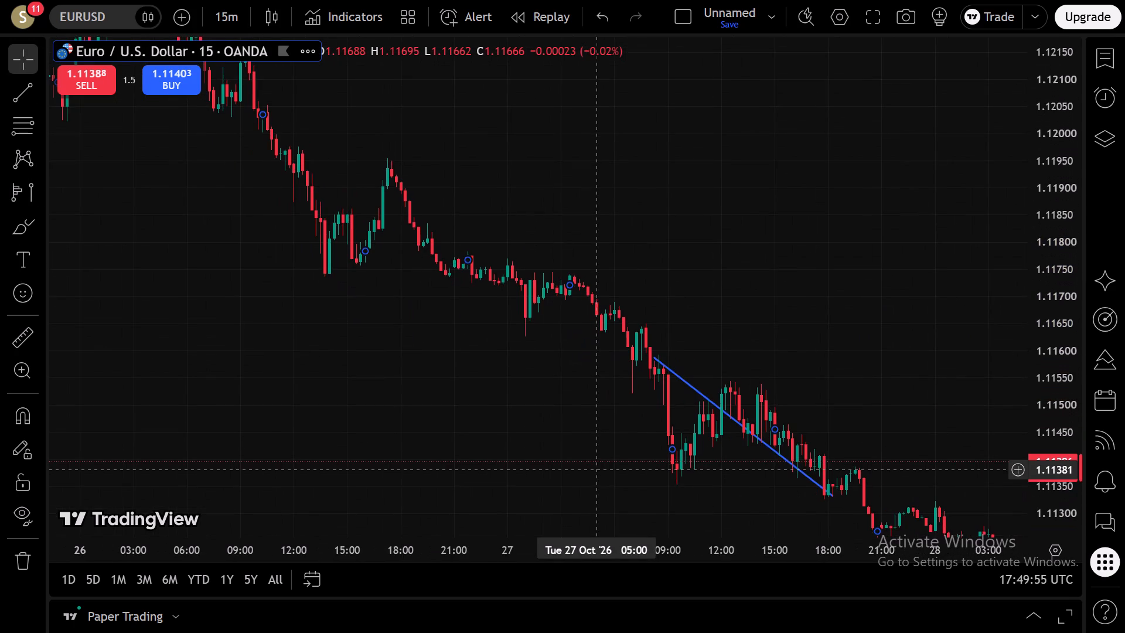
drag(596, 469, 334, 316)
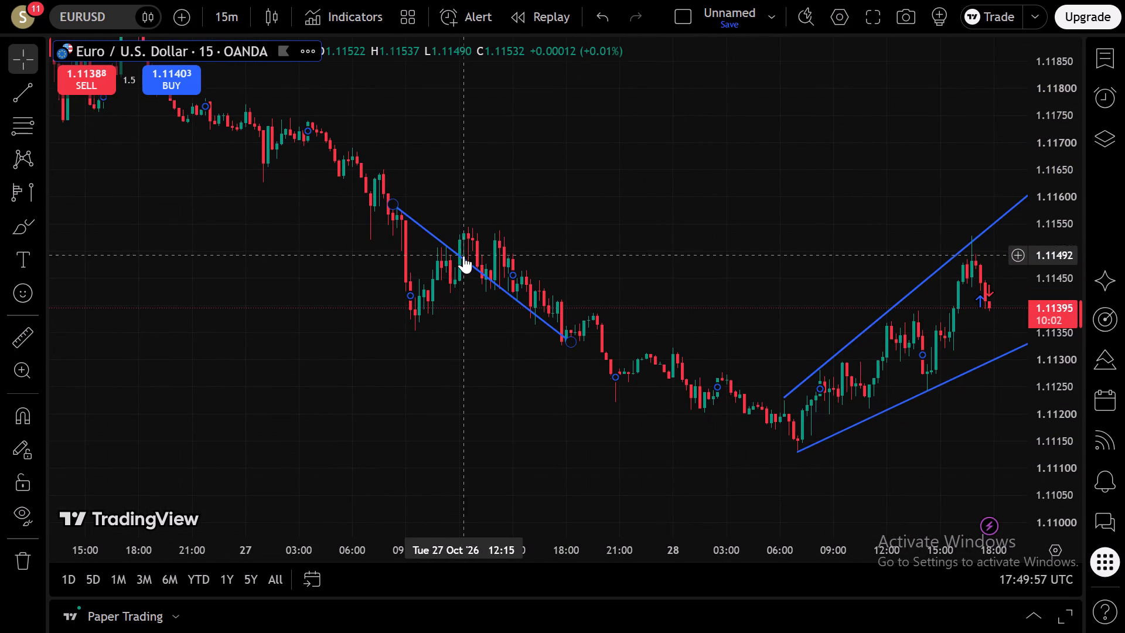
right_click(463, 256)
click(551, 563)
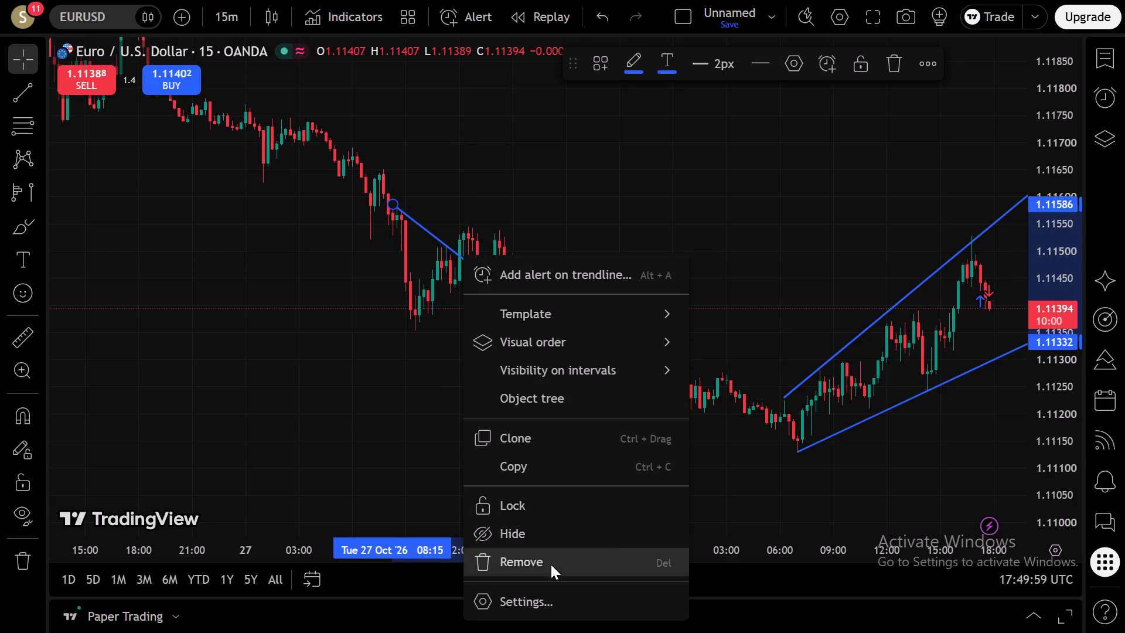
Switch the EURUSD chart from 15 minutes to the 1-minute interval.
drag(461, 439, 128, 323)
drag(554, 397, 400, 433)
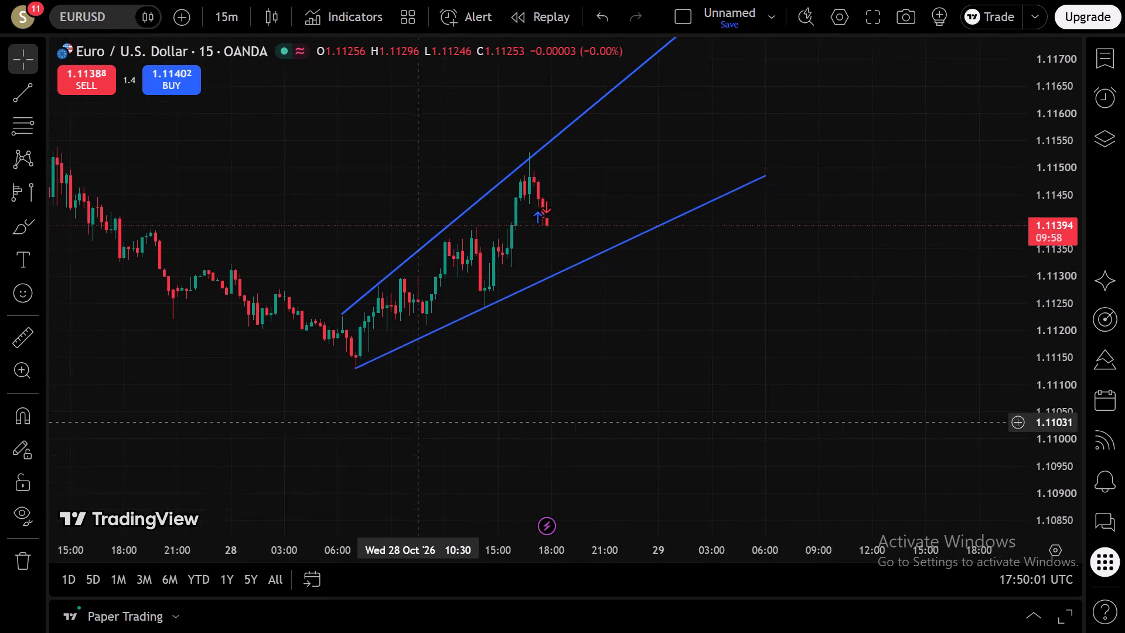
drag(400, 433, 377, 451)
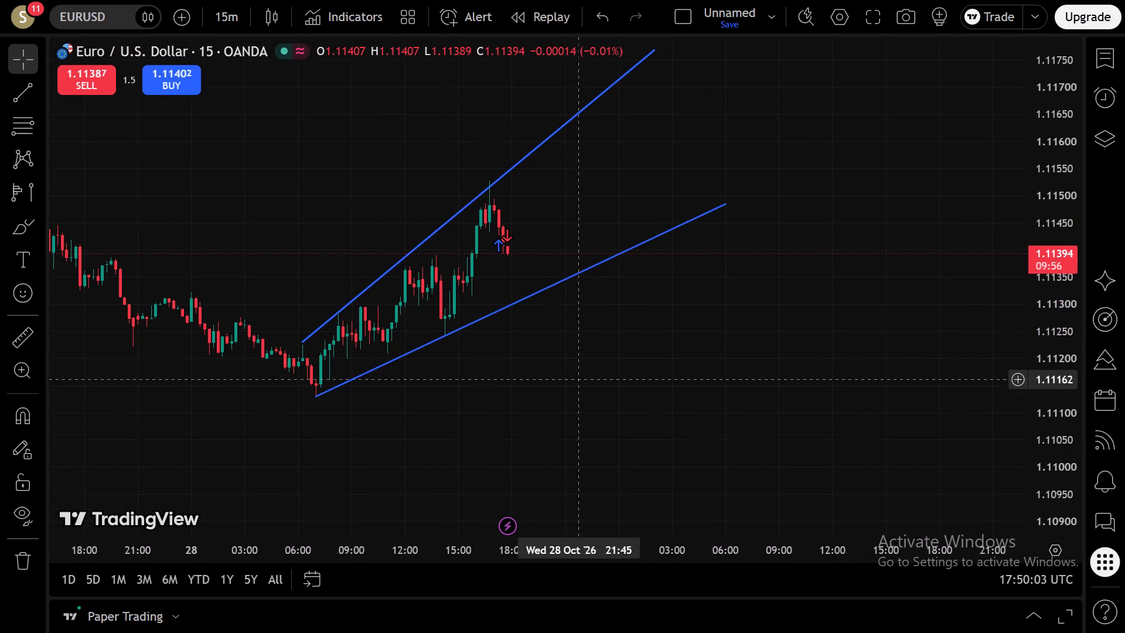
click(234, 18)
click(251, 433)
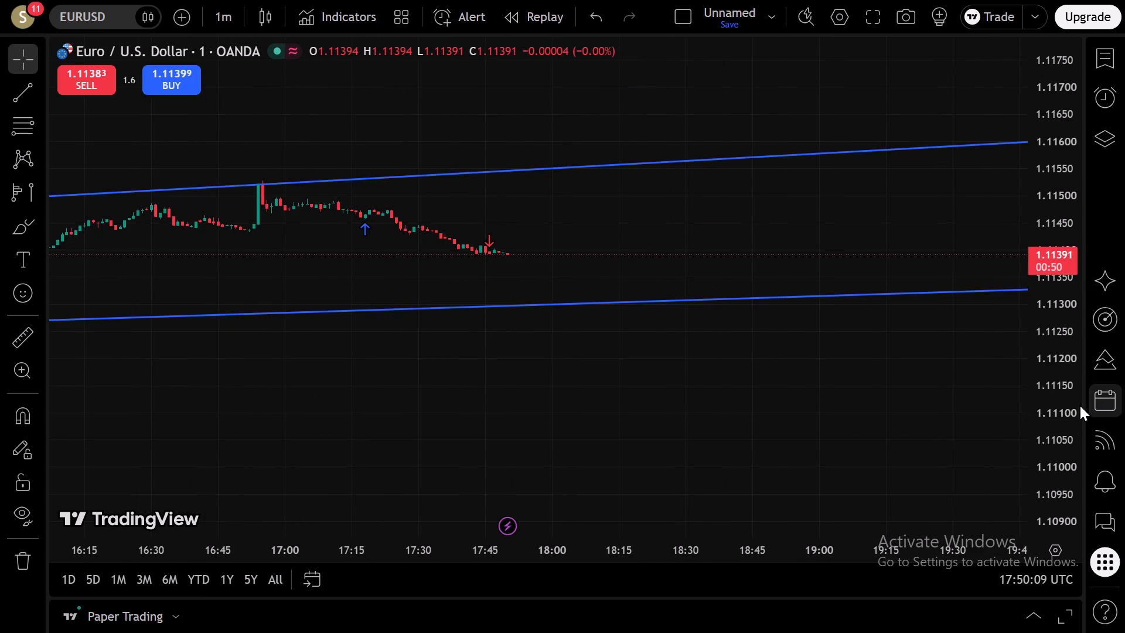
Examine the 28 October rally and latest pullback between the two trend lines on the 1-minute chart.
drag(1072, 420, 1063, 162)
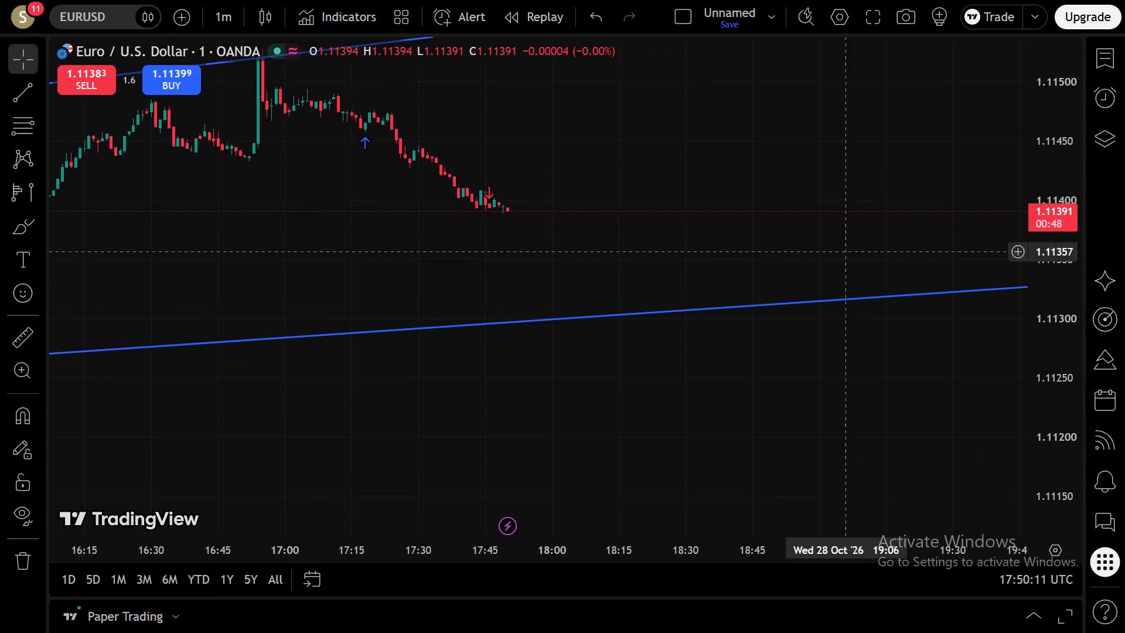
scroll(712, 326, down, 8)
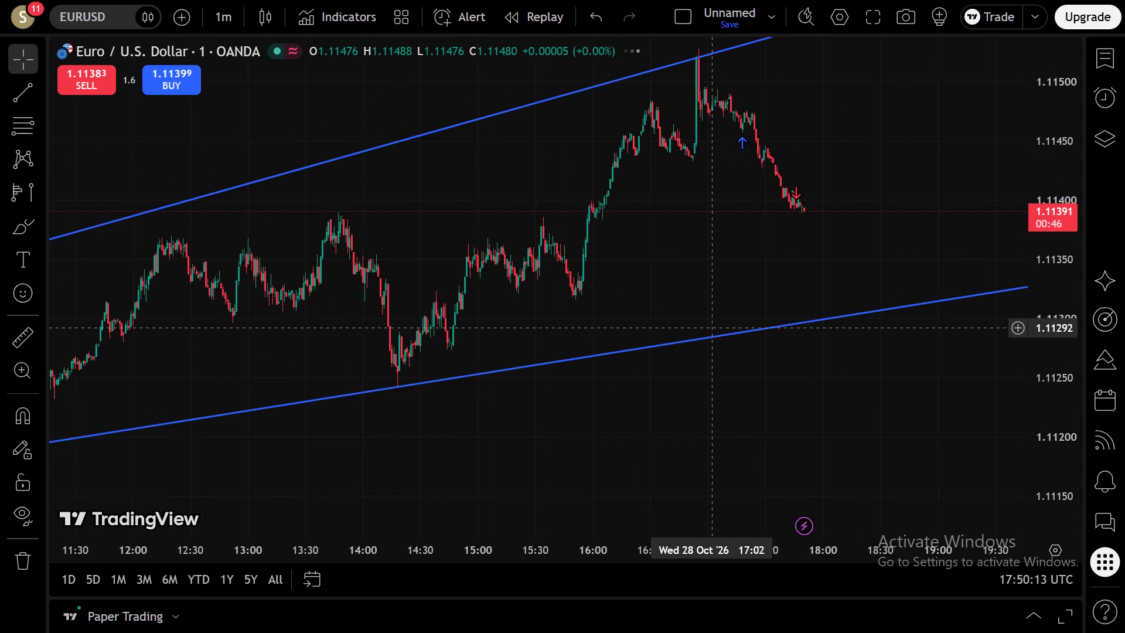
scroll(712, 328, down, 3)
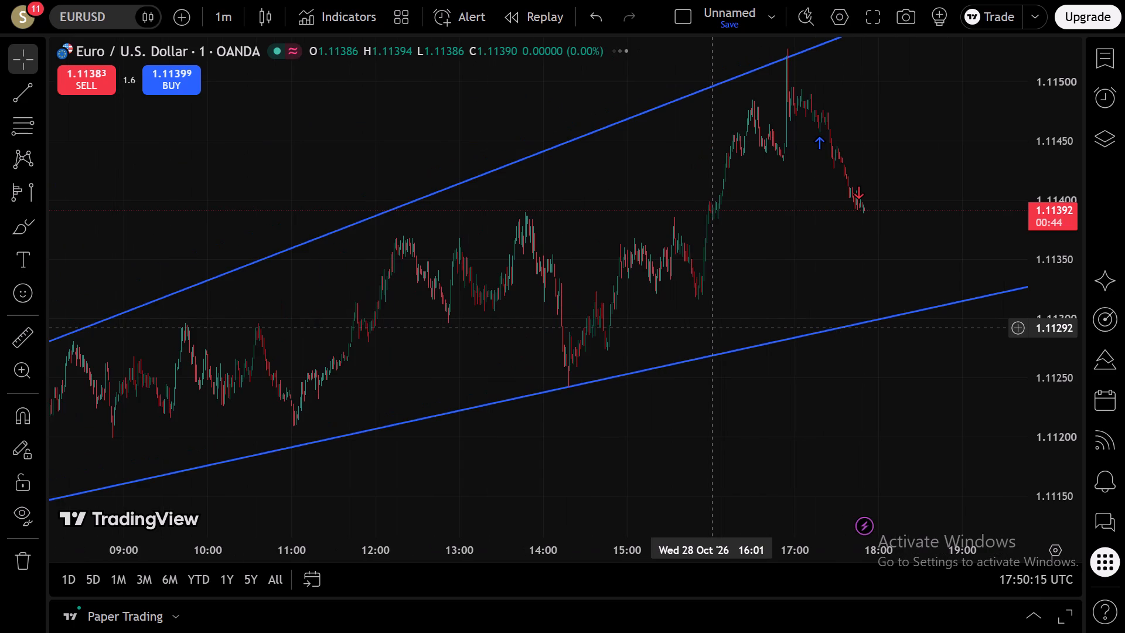
scroll(712, 328, down, 1)
scroll(578, 372, down, 1)
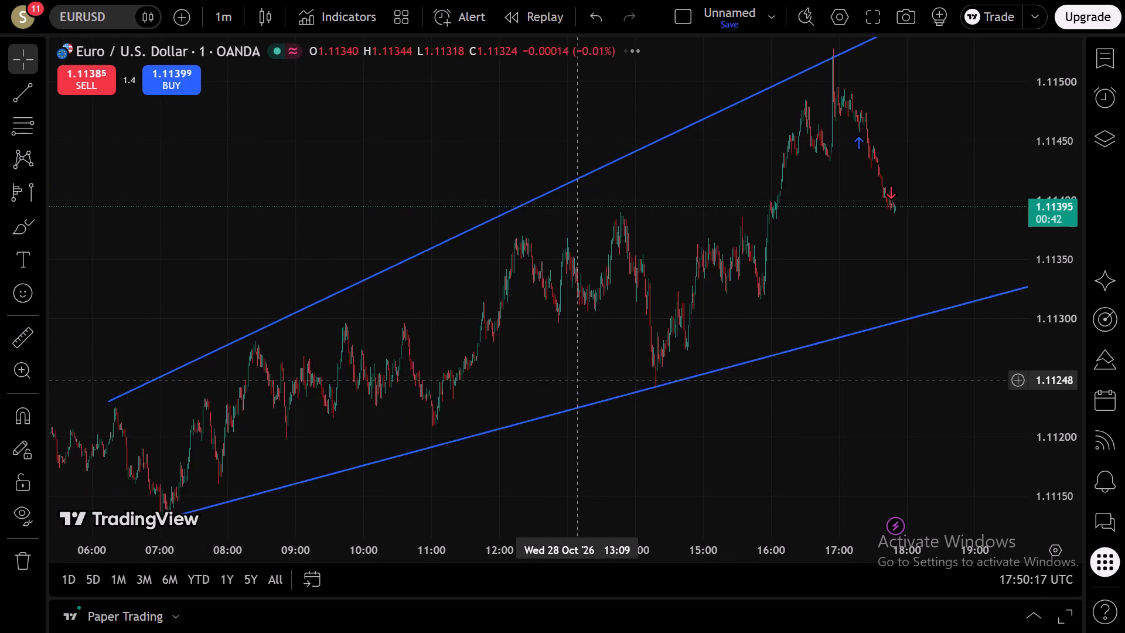
drag(513, 502, 652, 398)
drag(485, 419, 655, 311)
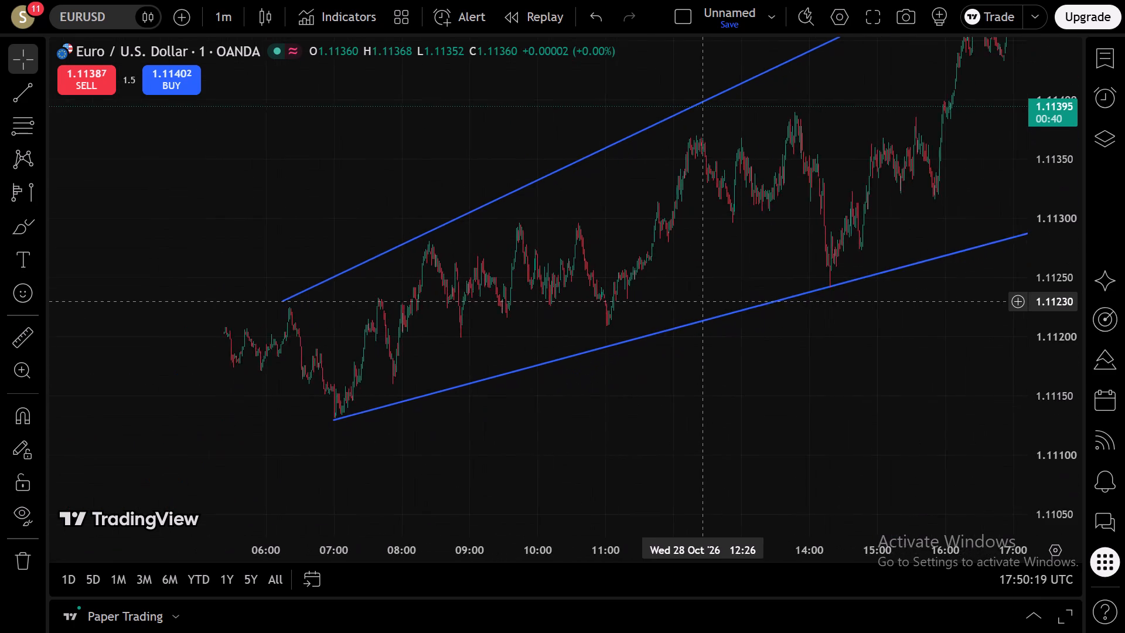
drag(655, 311, 109, 435)
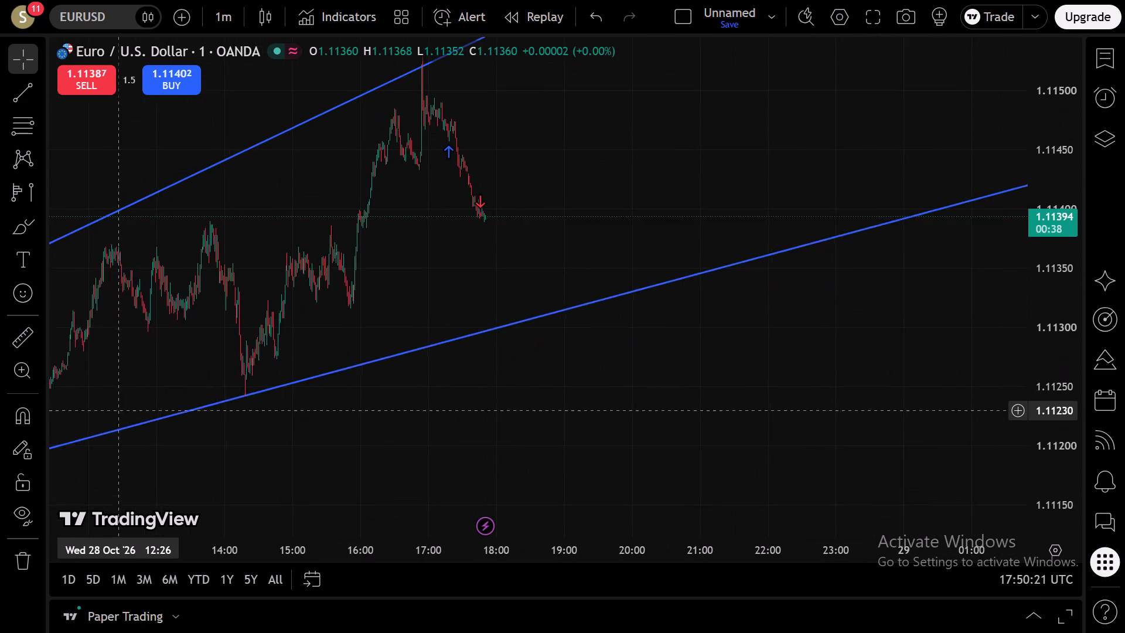
drag(109, 435, 91, 467)
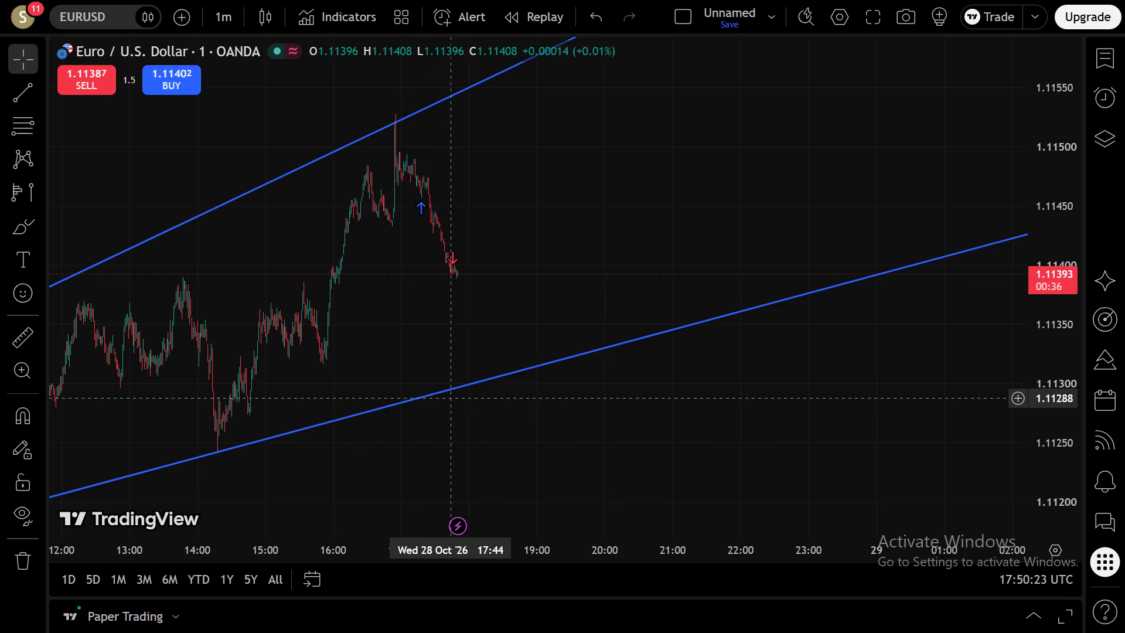
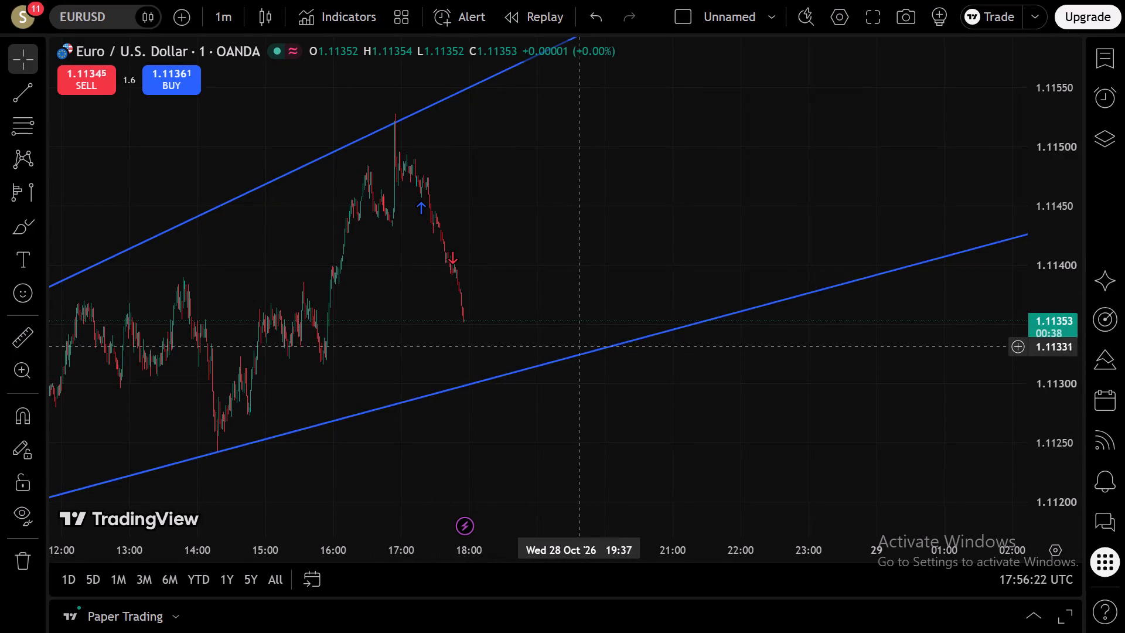
Shorten the upper trend line by moving its far end back beside the 28 October peak, at about 17:06 and 1.1153.
drag(727, 385, 882, 241)
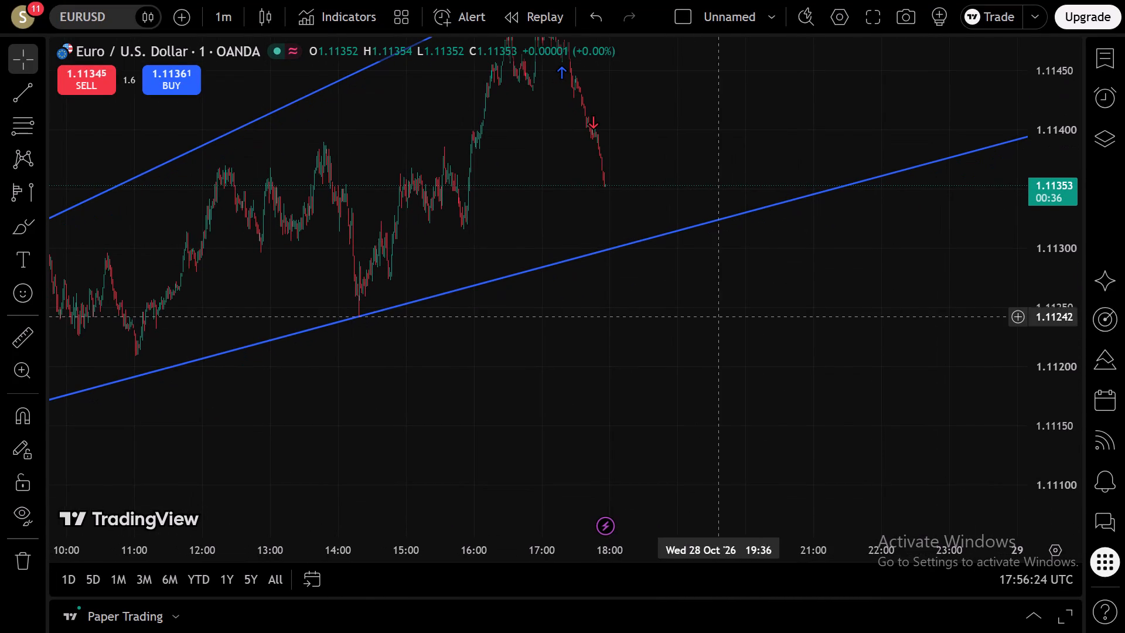
drag(654, 338, 707, 482)
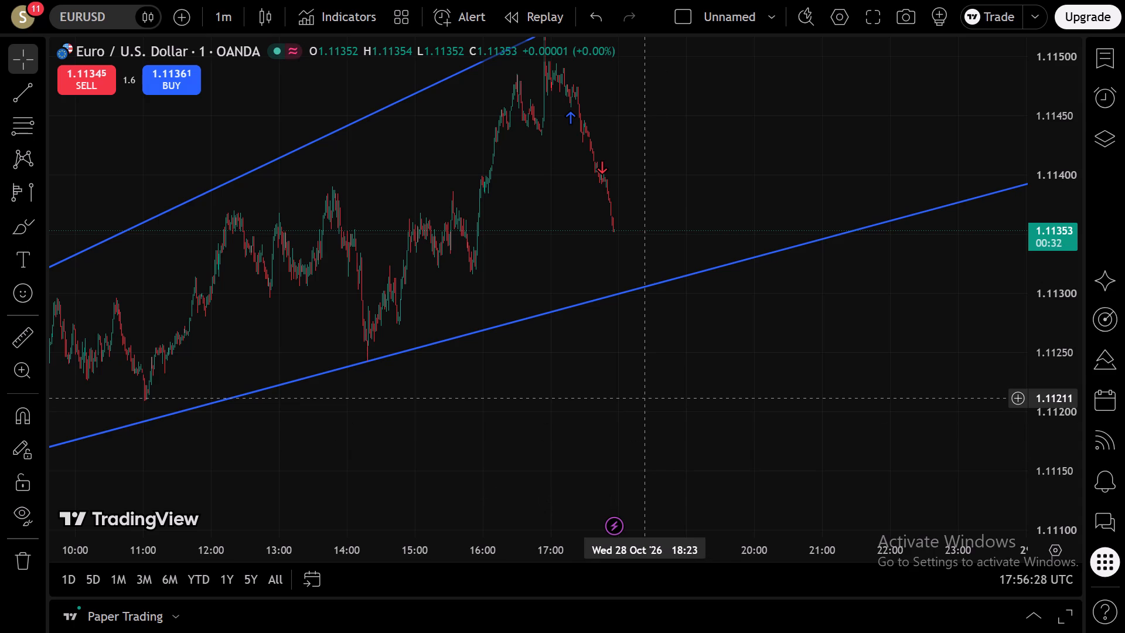
scroll(645, 399, down, 2)
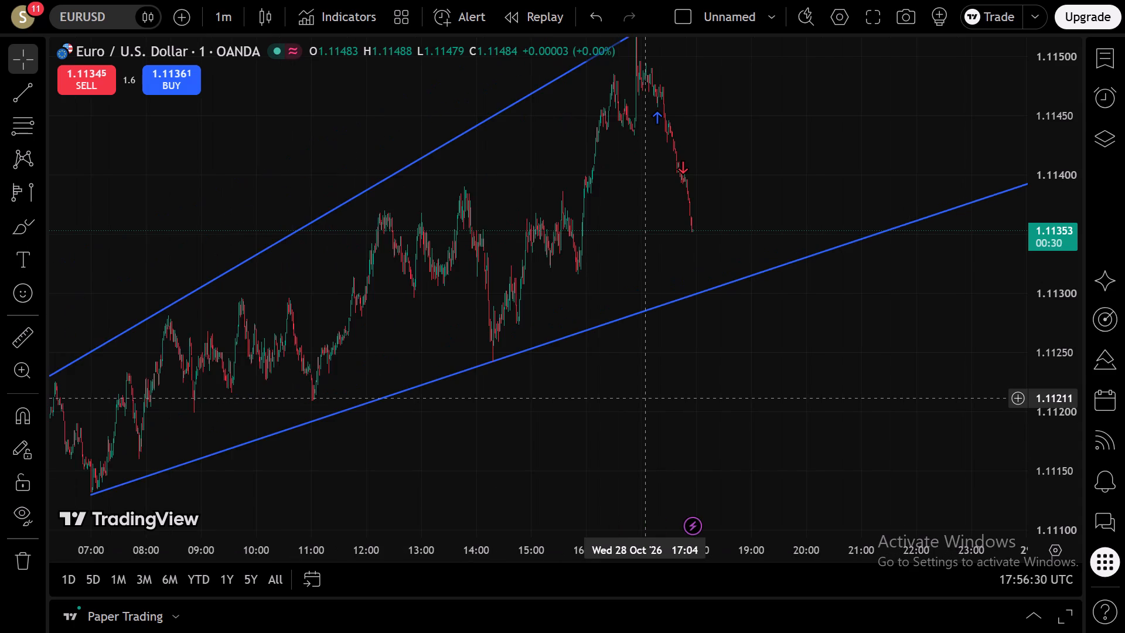
scroll(645, 399, down, 3)
drag(818, 405, 736, 426)
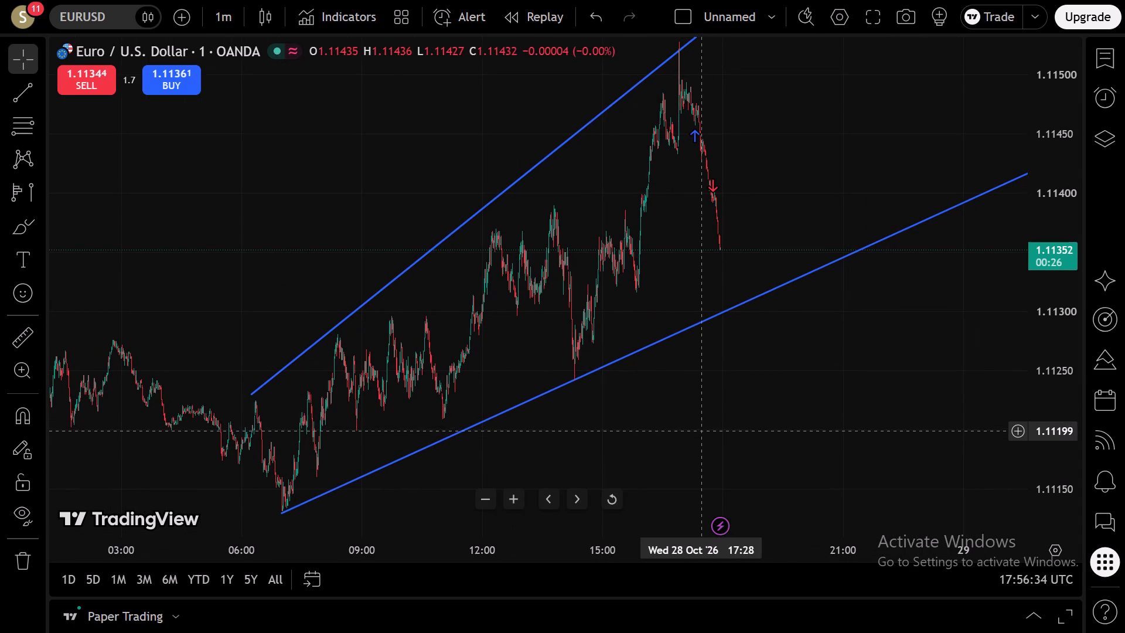
drag(790, 434, 671, 454)
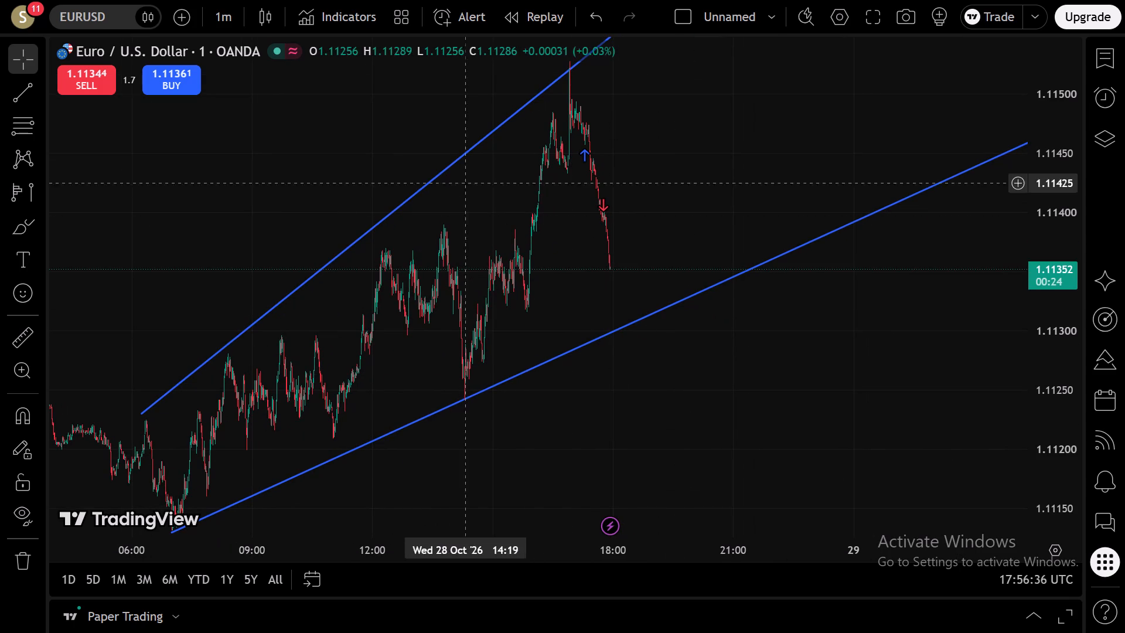
drag(662, 147, 516, 323)
drag(639, 217, 348, 419)
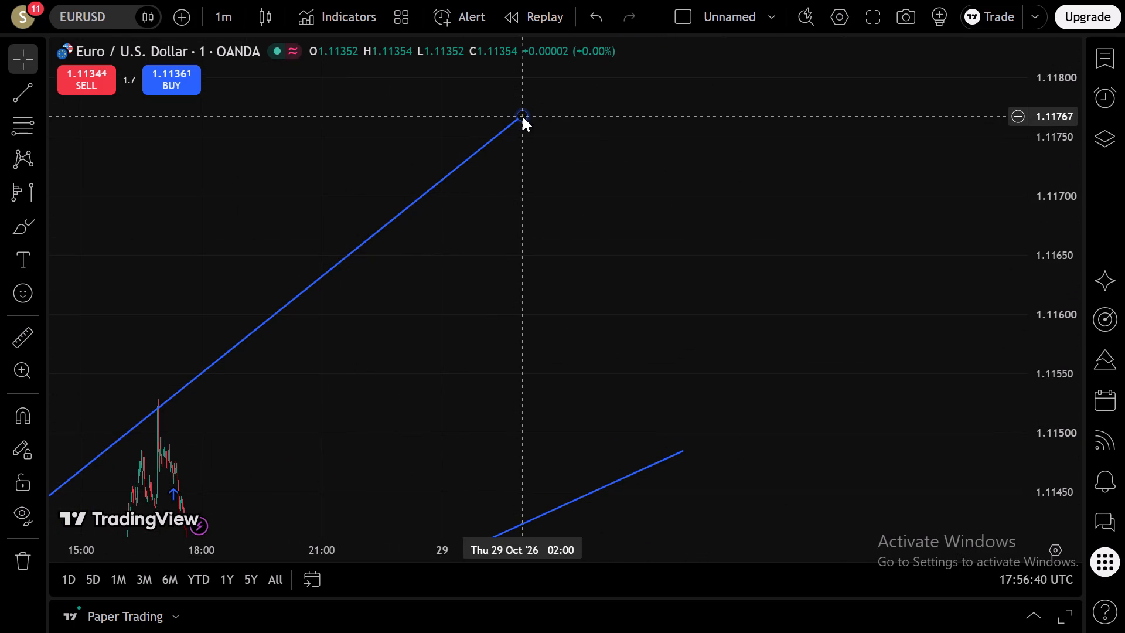
drag(523, 117, 165, 400)
Re-angle the upper trend line along the rally's earlier highs, ending it at about 19:08 on 28 October and 1.11533.
drag(268, 426, 865, 109)
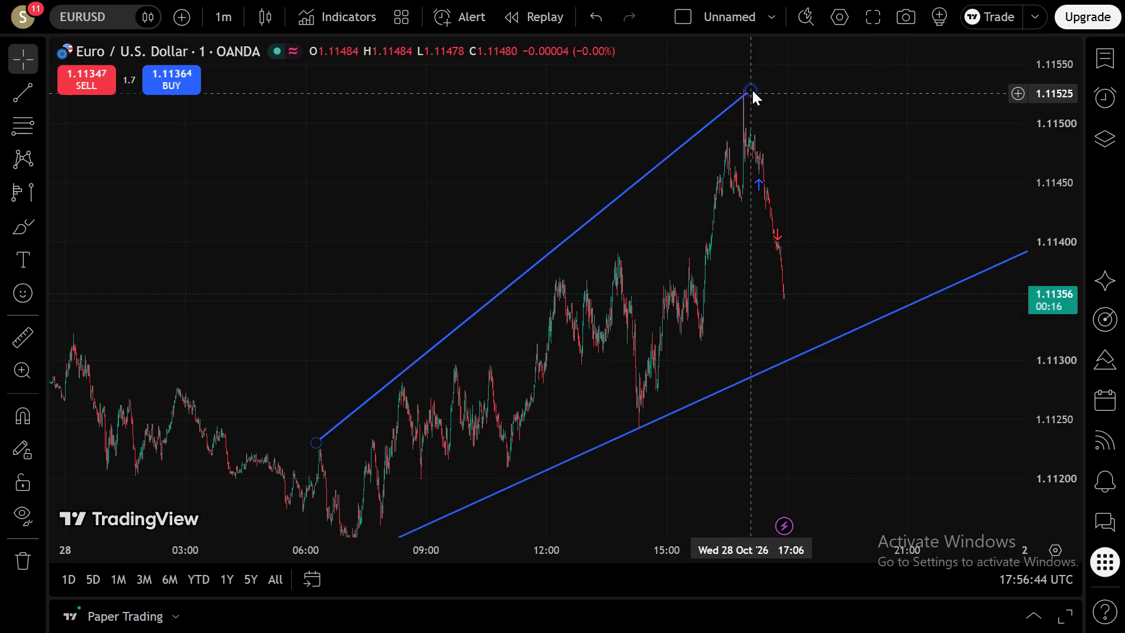
drag(753, 89, 779, 122)
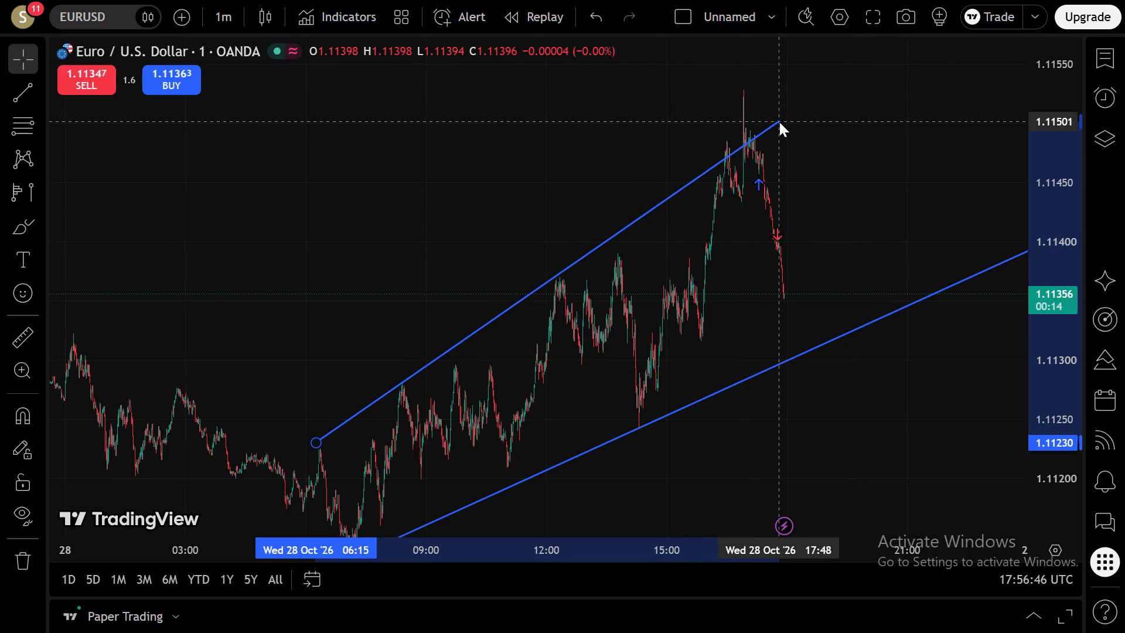
drag(848, 176, 767, 206)
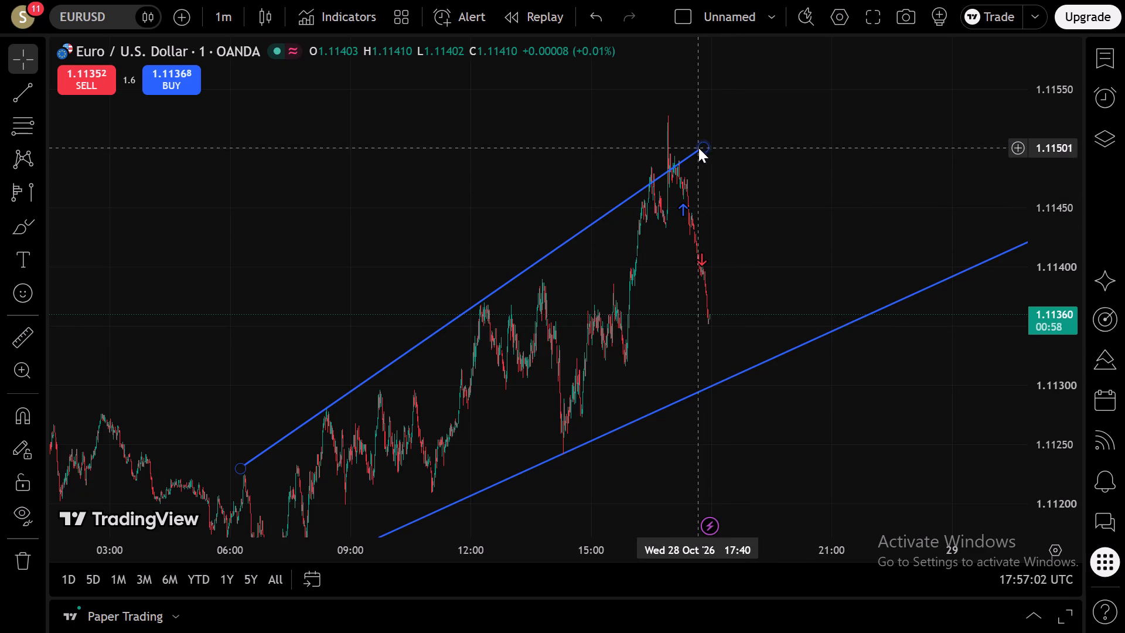
drag(698, 148, 729, 196)
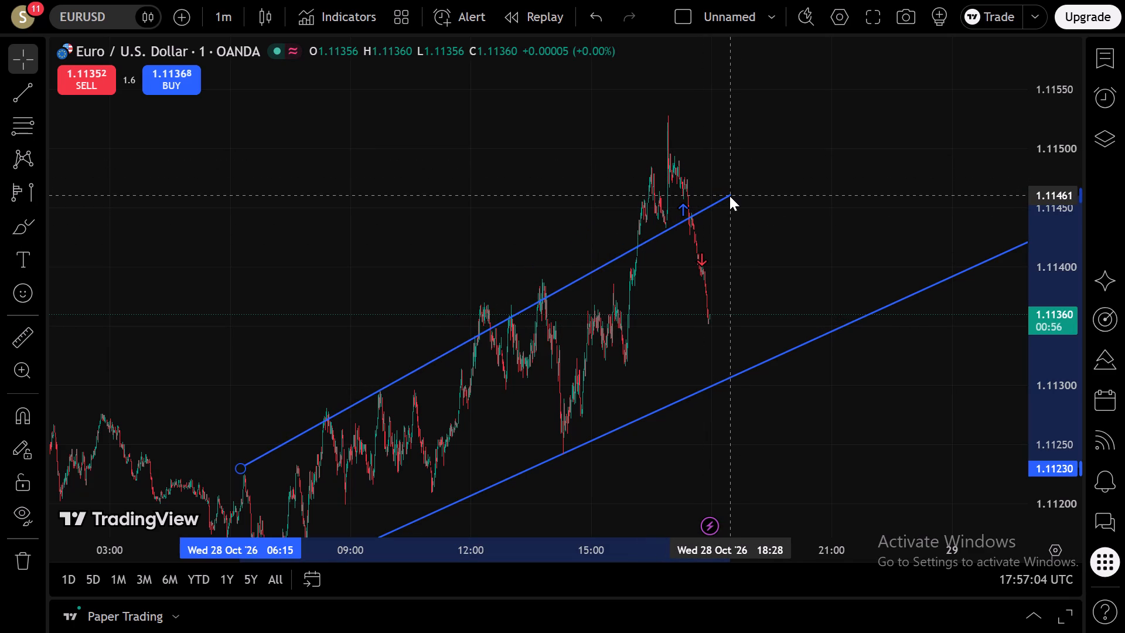
drag(729, 196, 742, 155)
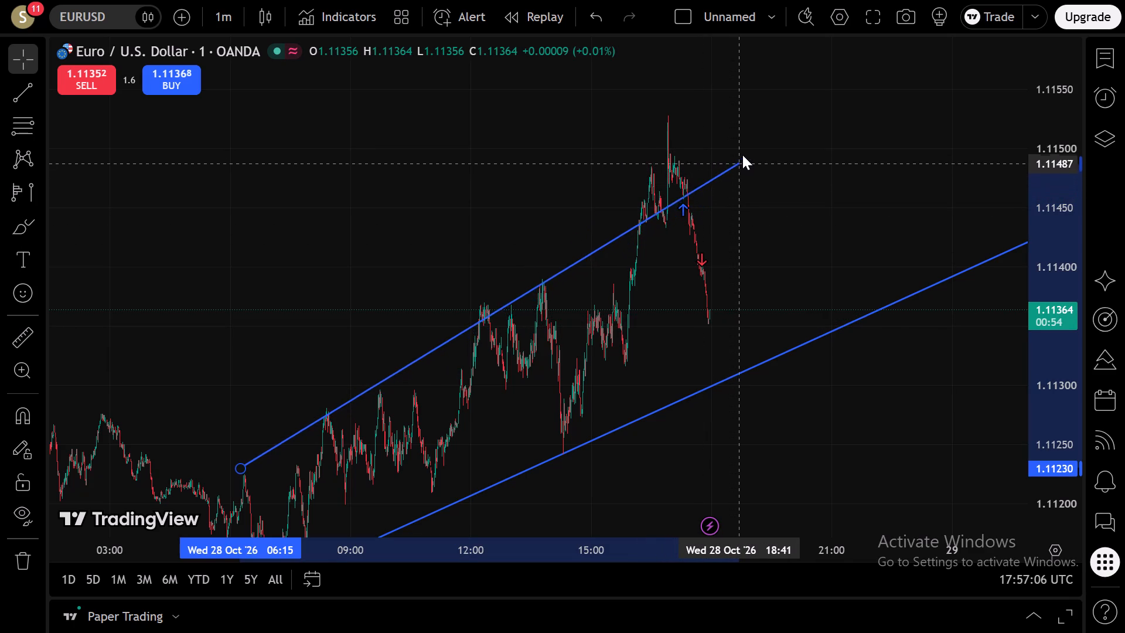
drag(742, 155, 757, 110)
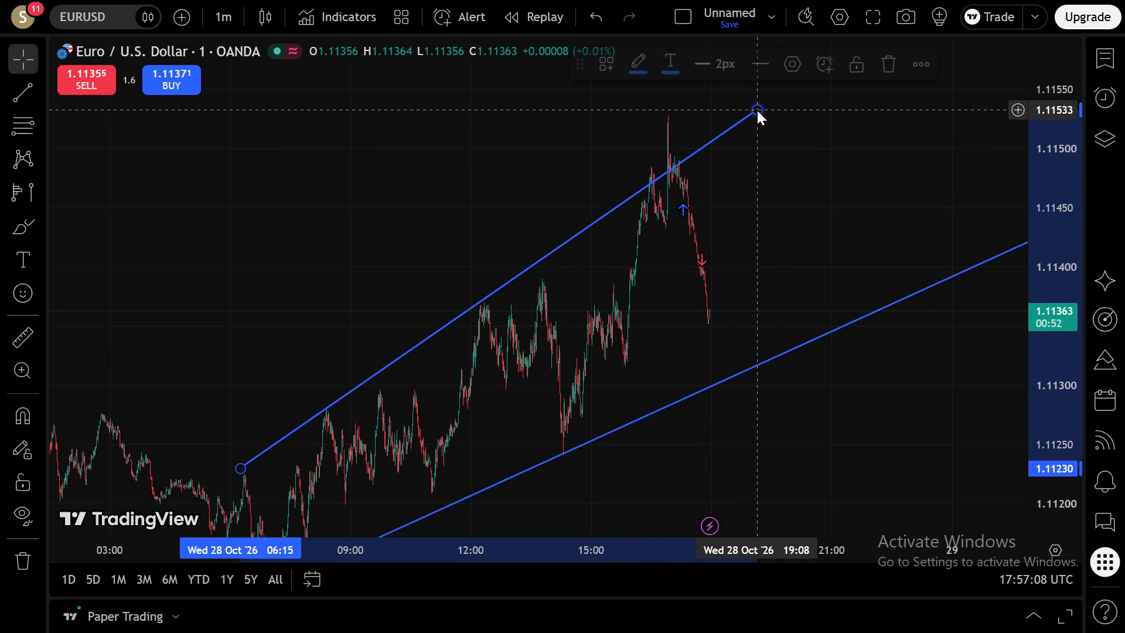
Place a market buy order for 10,000 units of EURUSD without a take profit or stop loss.
drag(777, 303, 745, 232)
drag(741, 380, 645, 382)
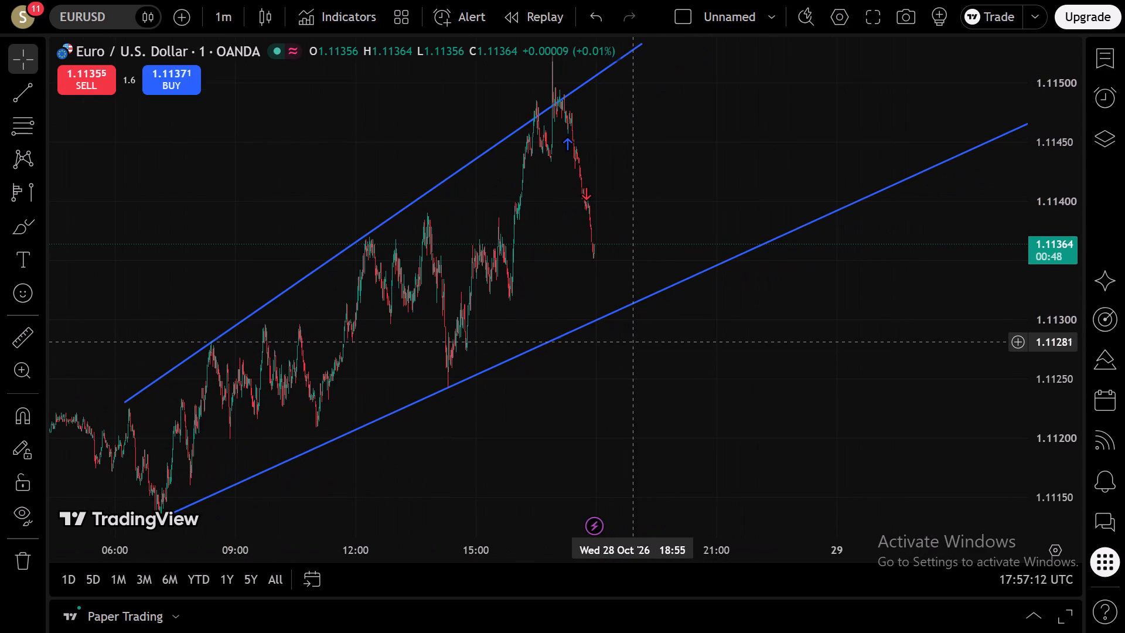
click(175, 75)
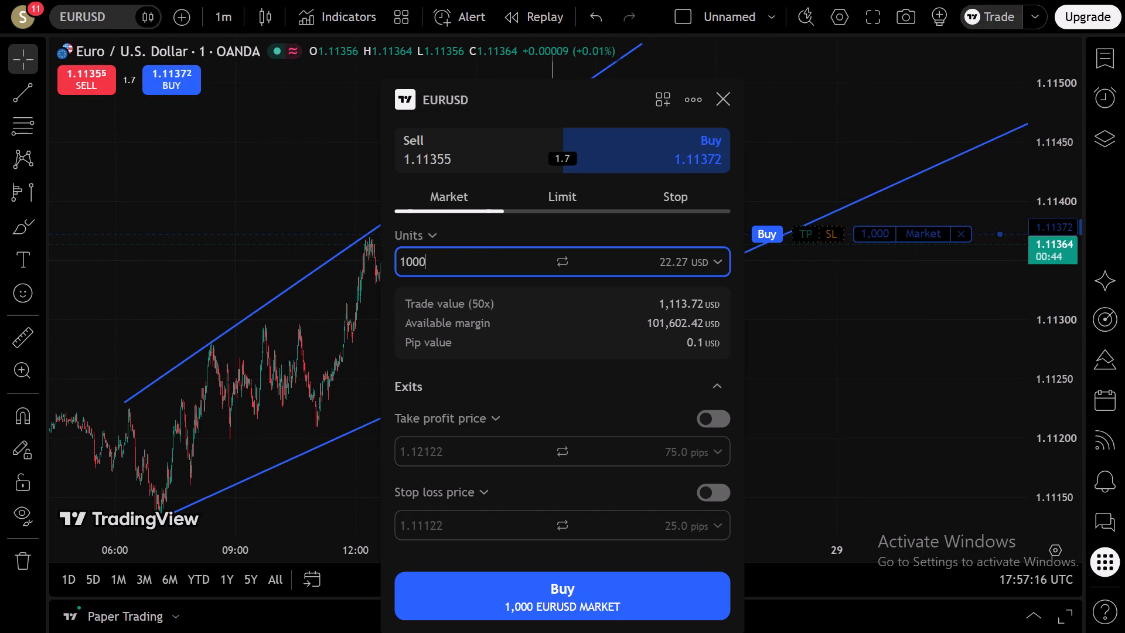
text(09)
key(BackSpace)
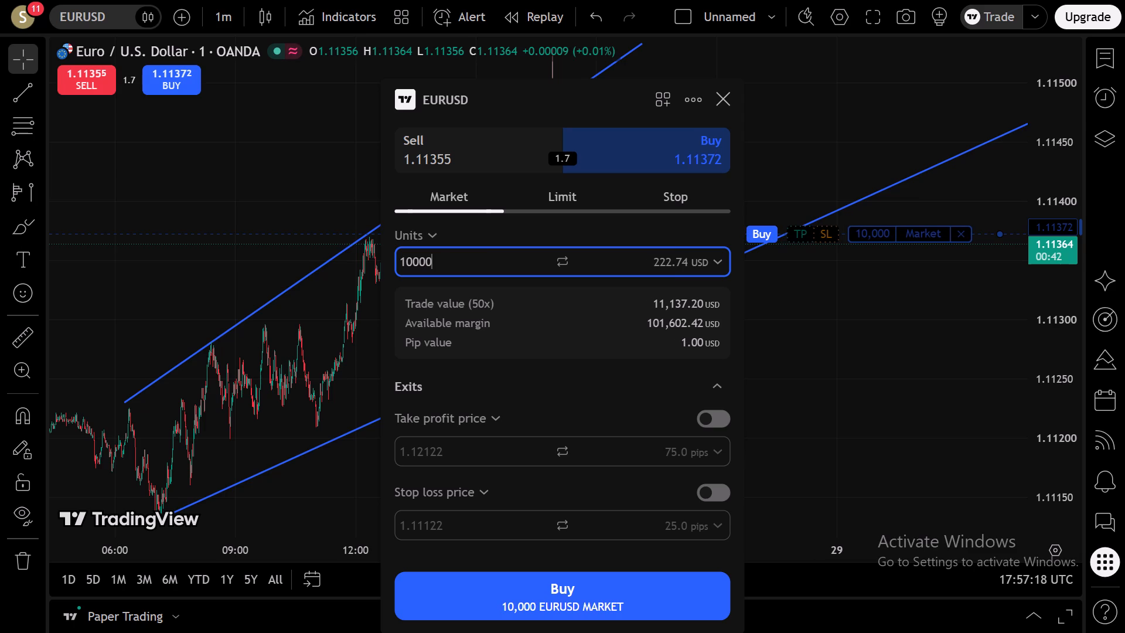
key(Return)
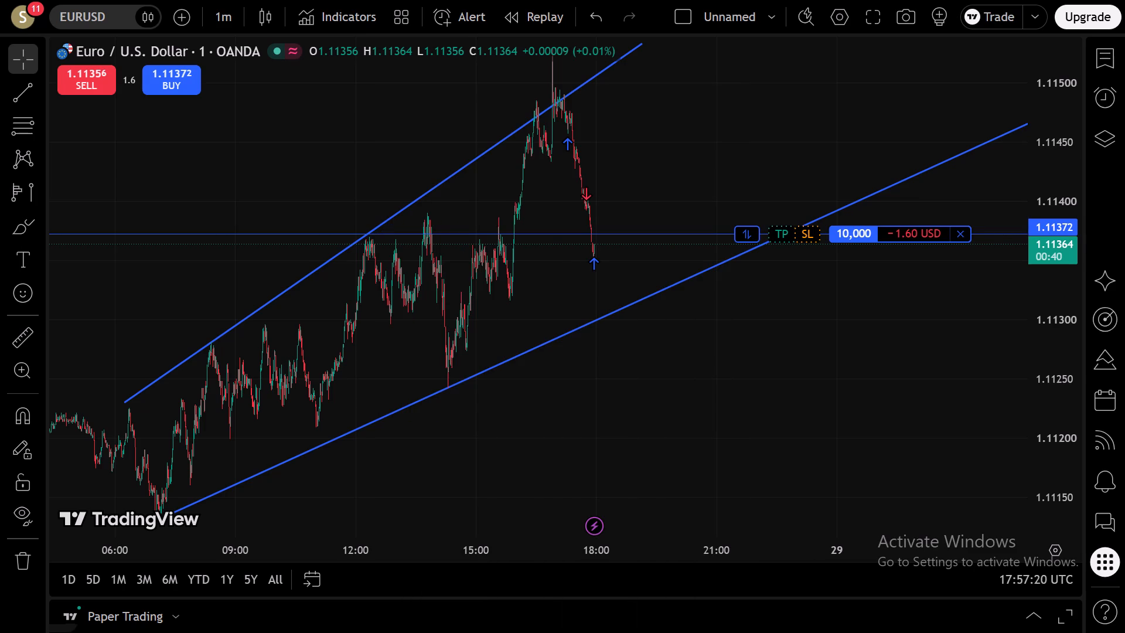
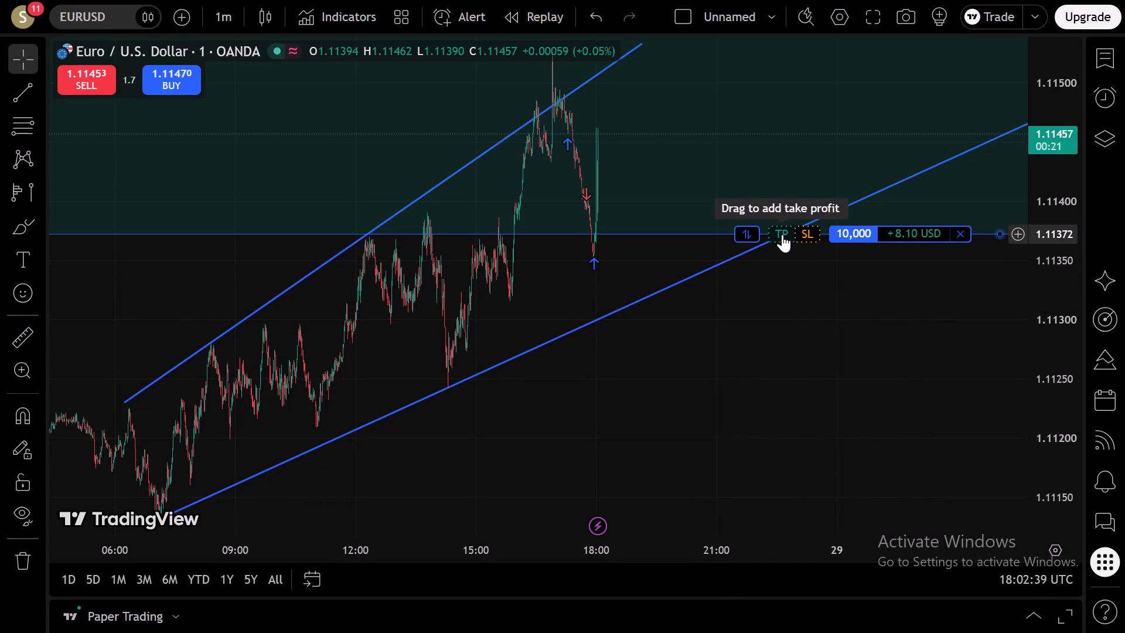
Add a take profit at 1.11561 to the open 10,000-unit EURUSD long position and dismiss the order notification.
drag(782, 234, 784, 219)
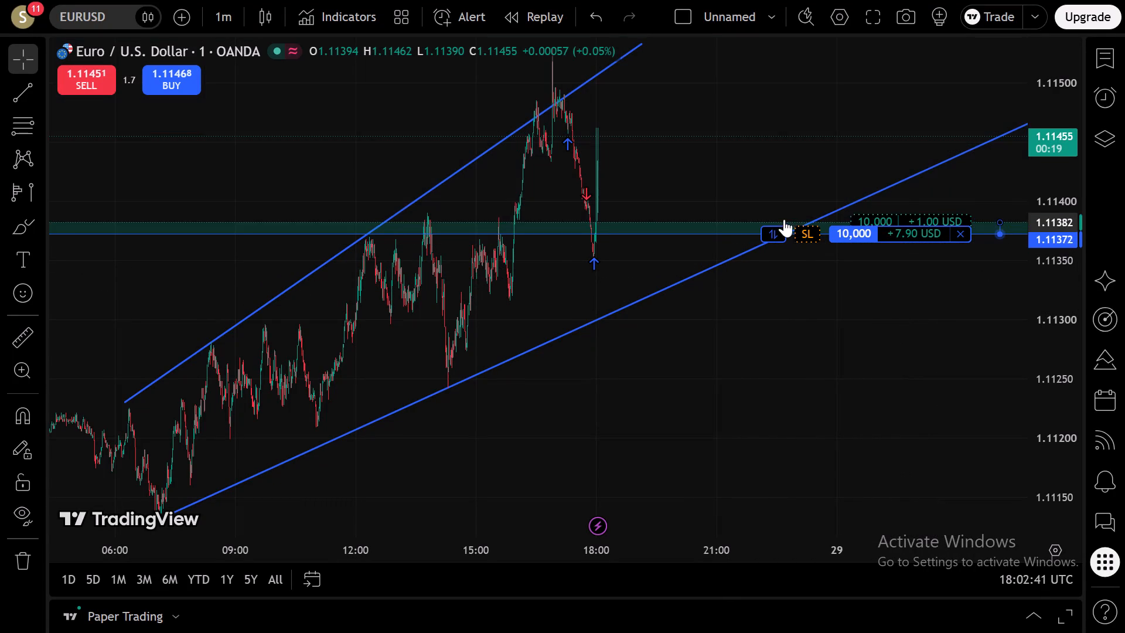
drag(784, 219, 824, 28)
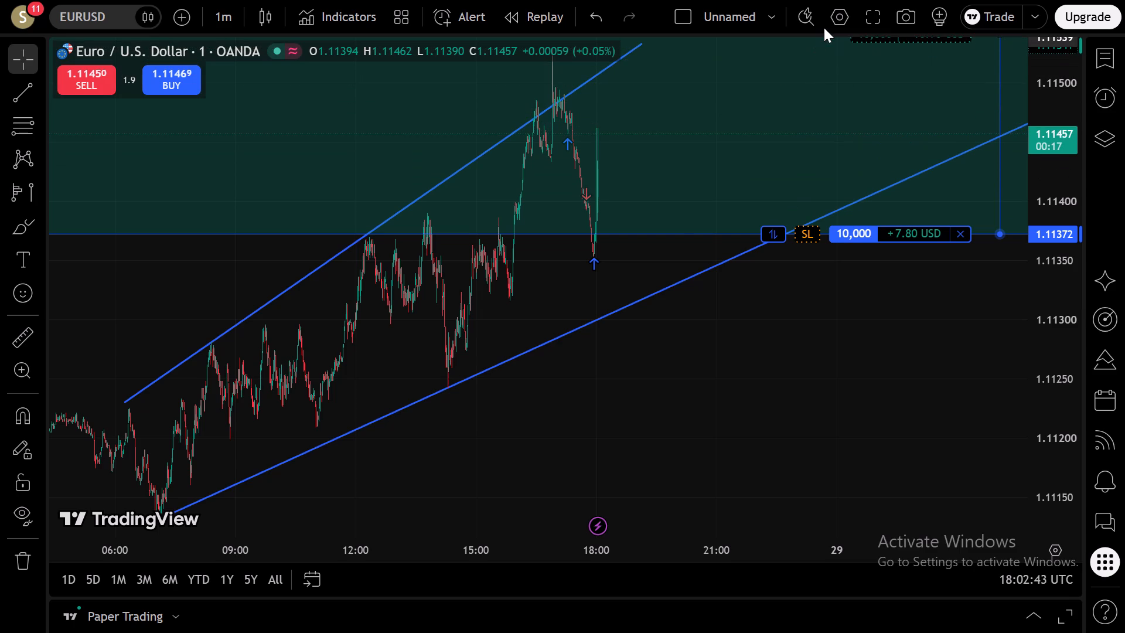
drag(824, 28, 827, 11)
drag(771, 367, 650, 547)
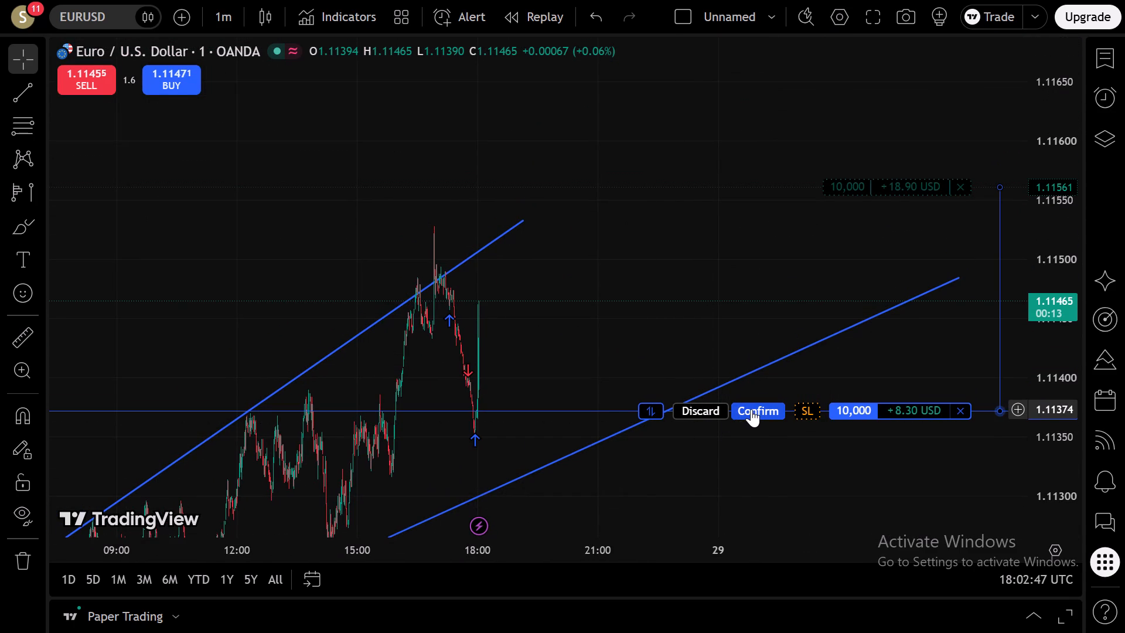
click(751, 409)
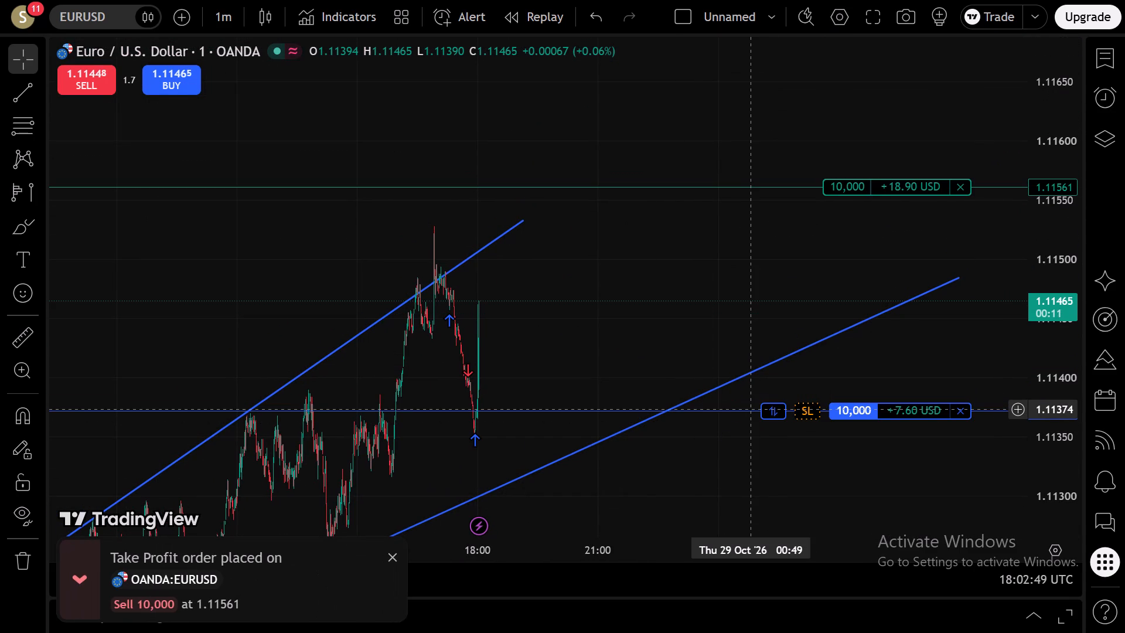
click(393, 557)
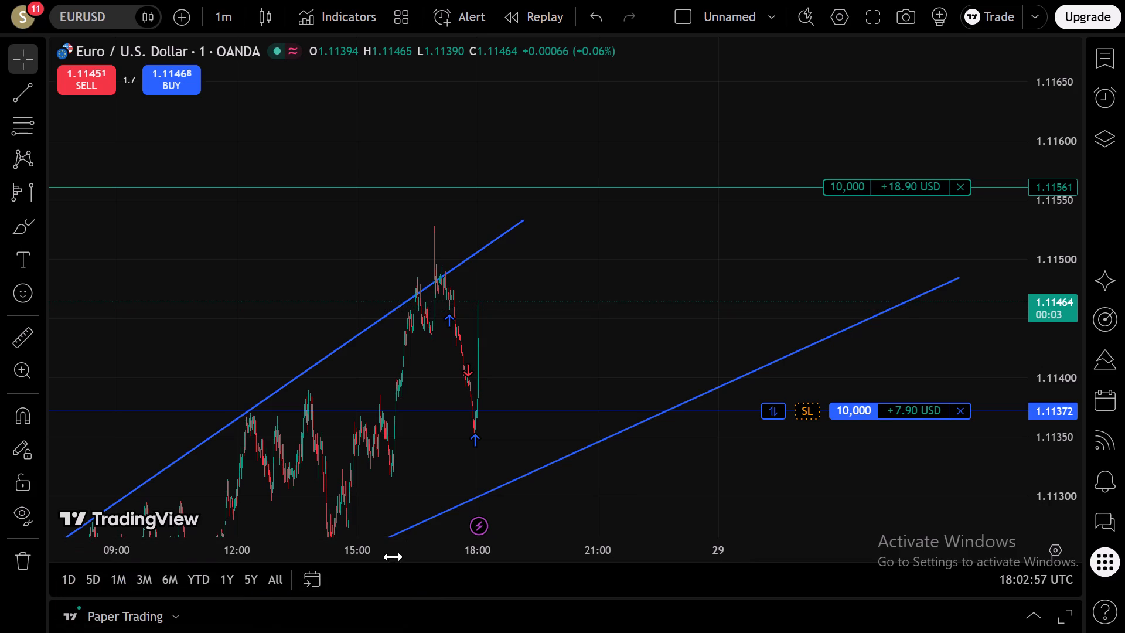
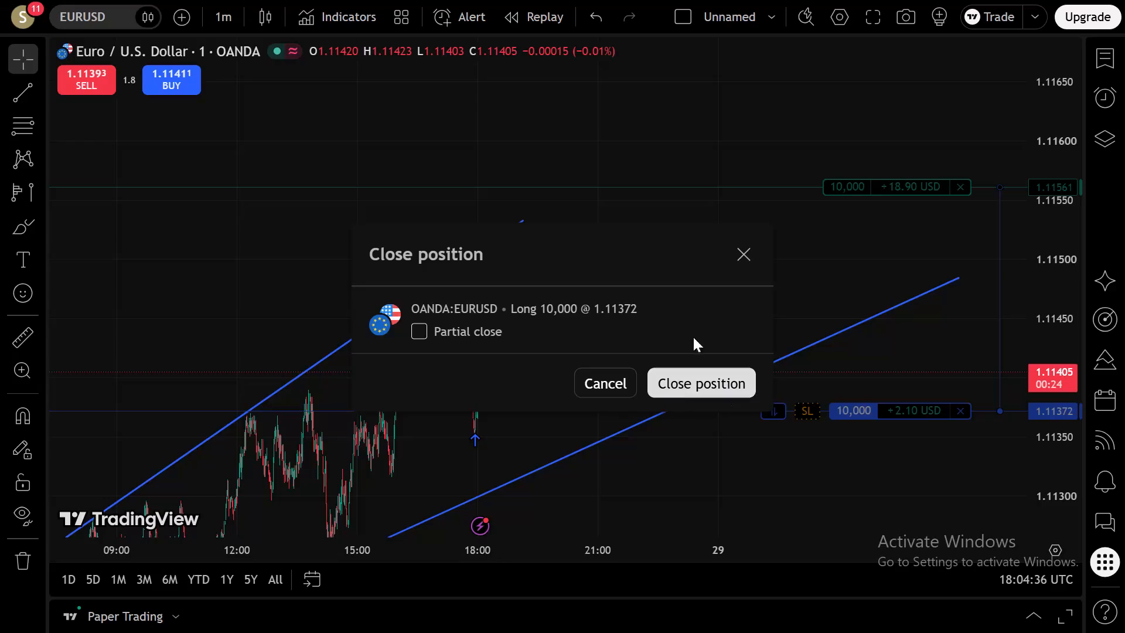
Dismiss the close-position prompt for the 10,000-unit EURUSD long without closing the trade.
click(745, 254)
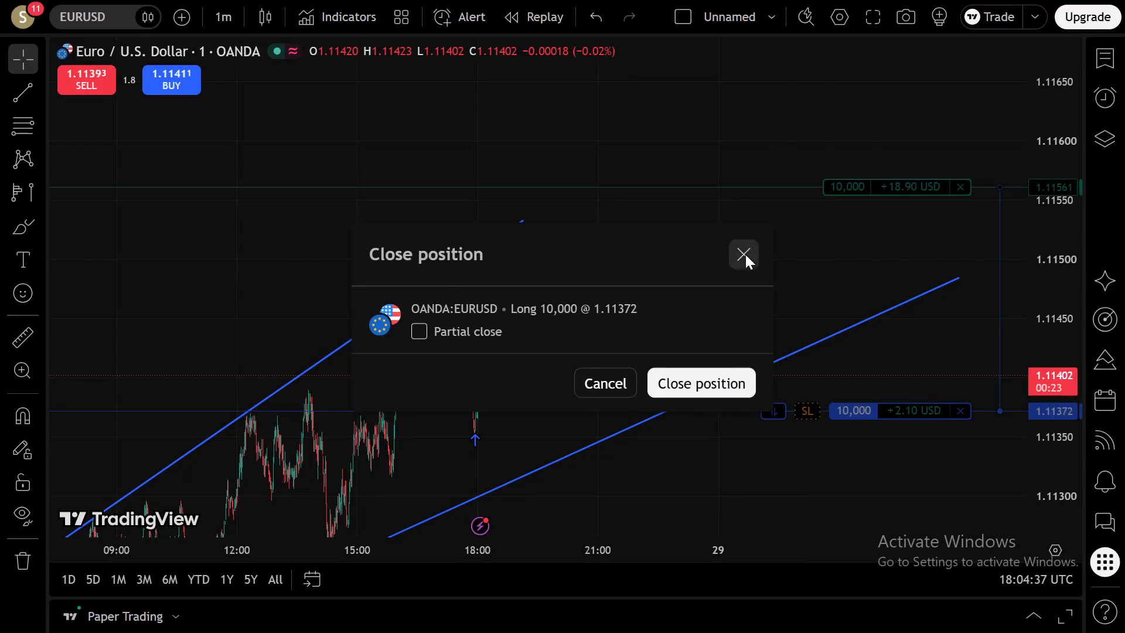
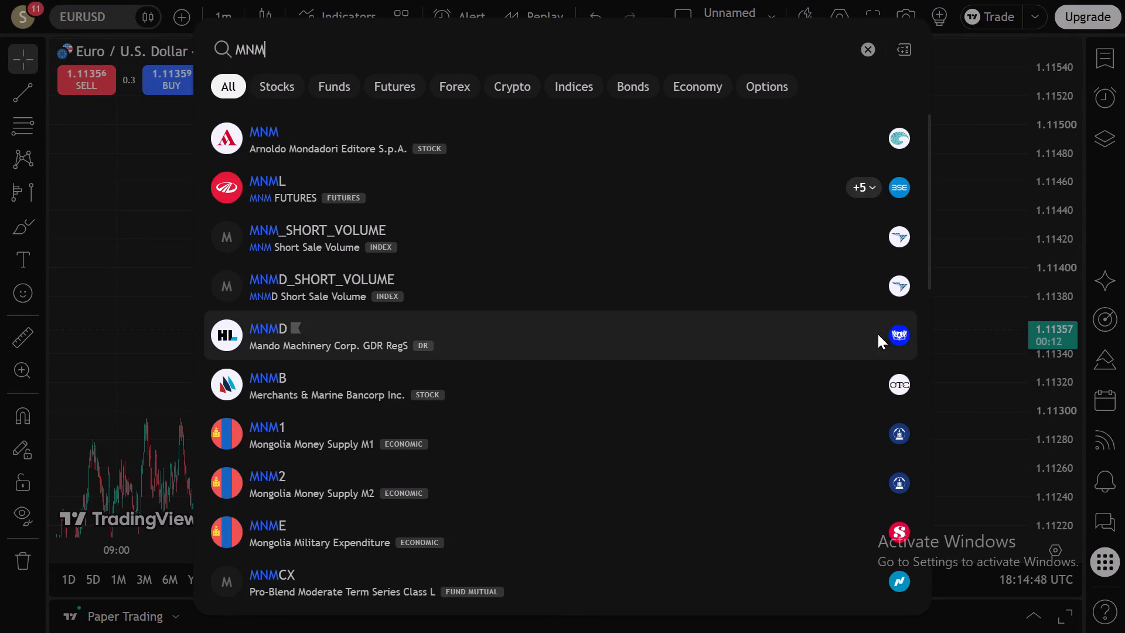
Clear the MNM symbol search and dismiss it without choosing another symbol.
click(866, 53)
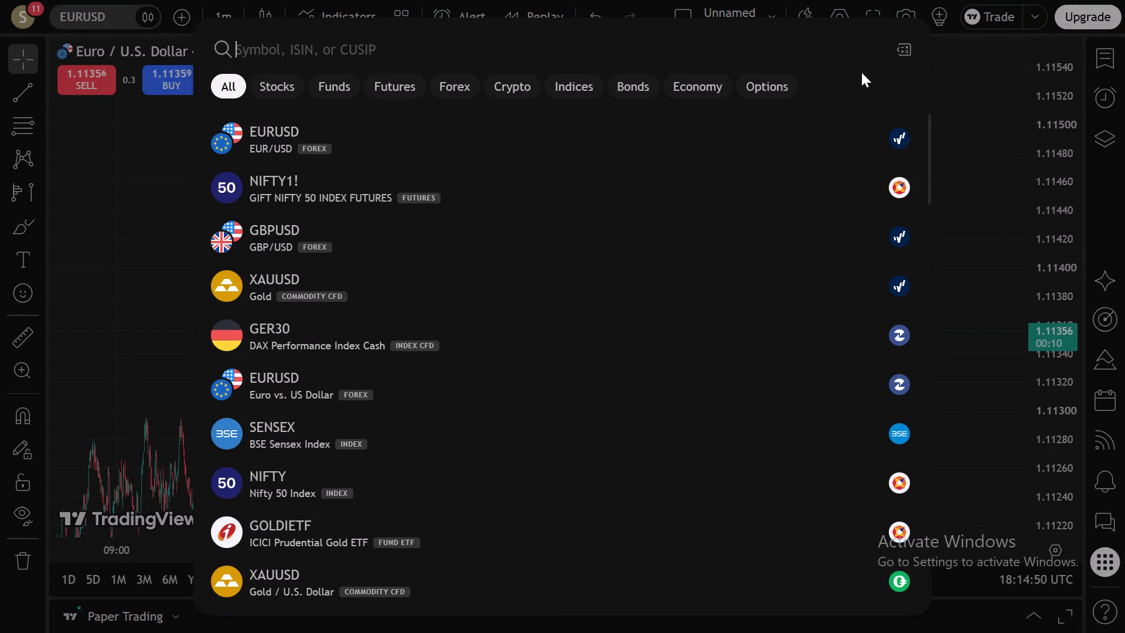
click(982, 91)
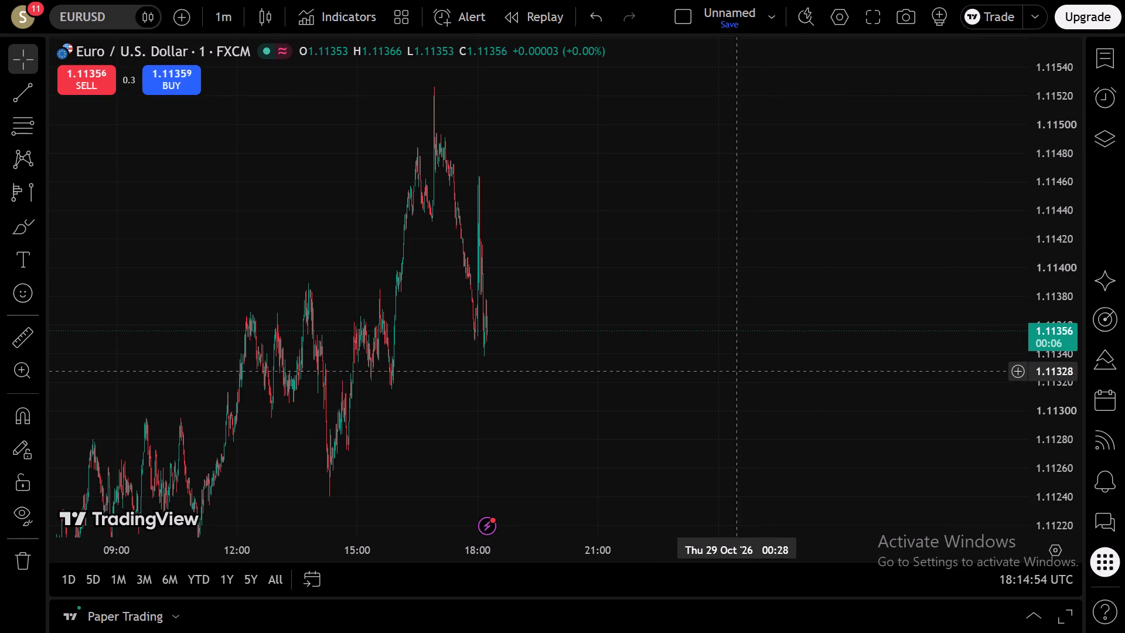
Show the paper trading account's open positions to check the EURUSD long.
drag(605, 406, 491, 409)
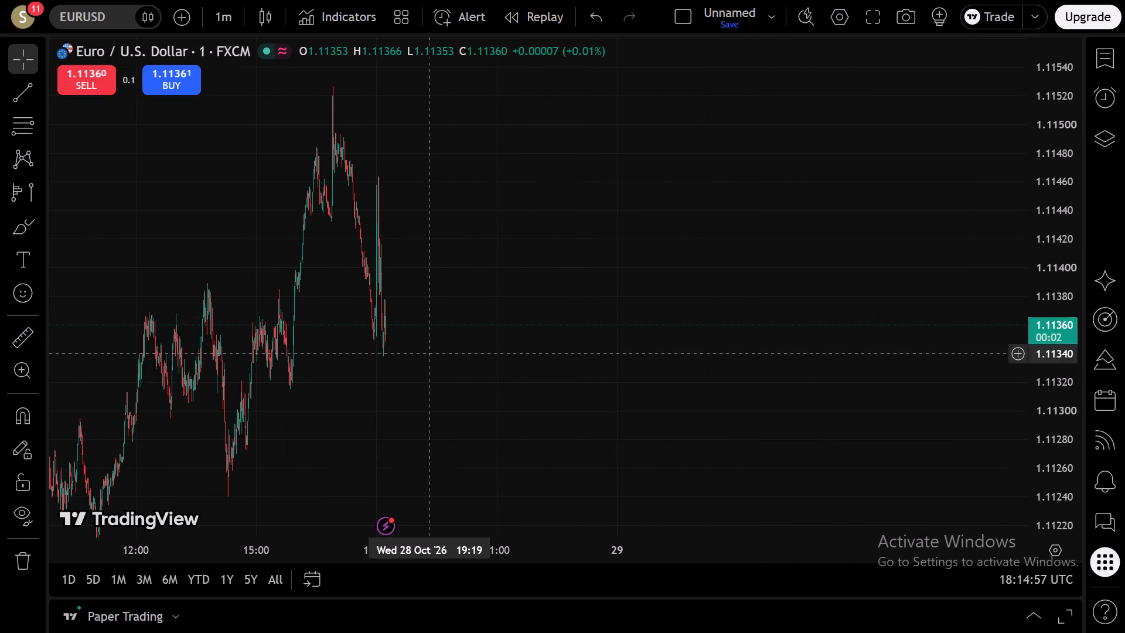
click(174, 632)
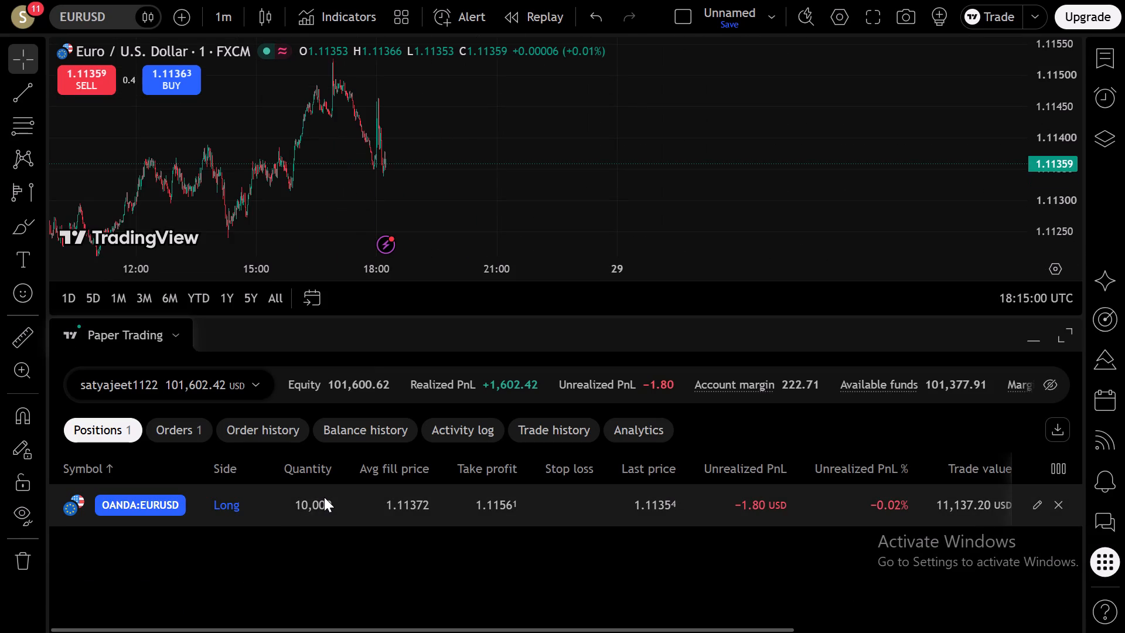
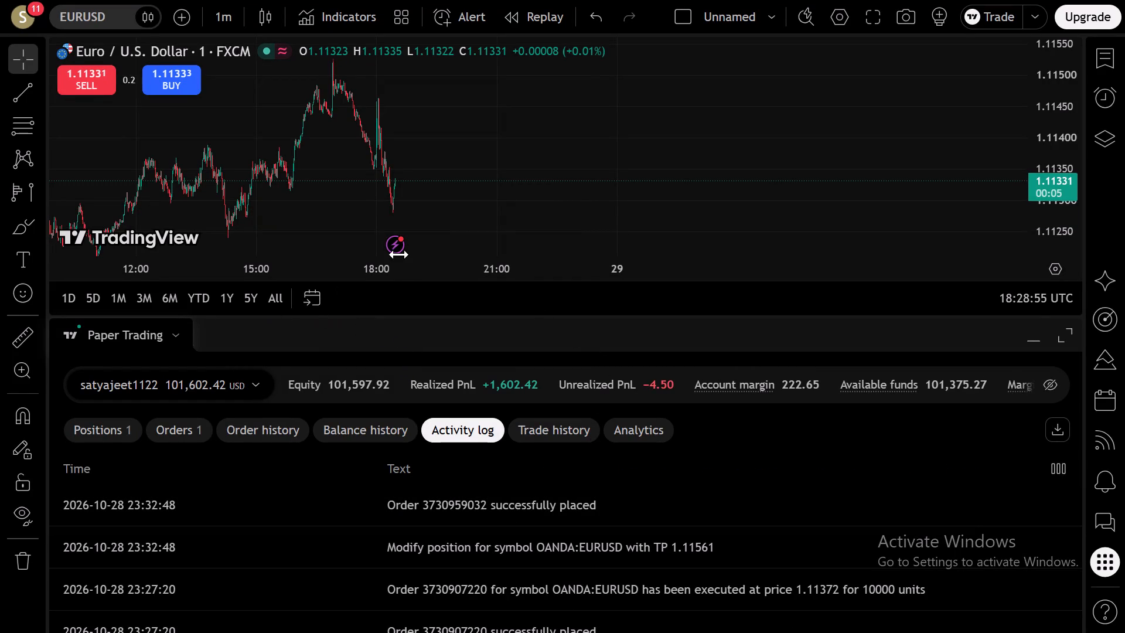
Review the recent EURUSD price action, then the paper account's order history, trade history, orders and open positions.
click(128, 350)
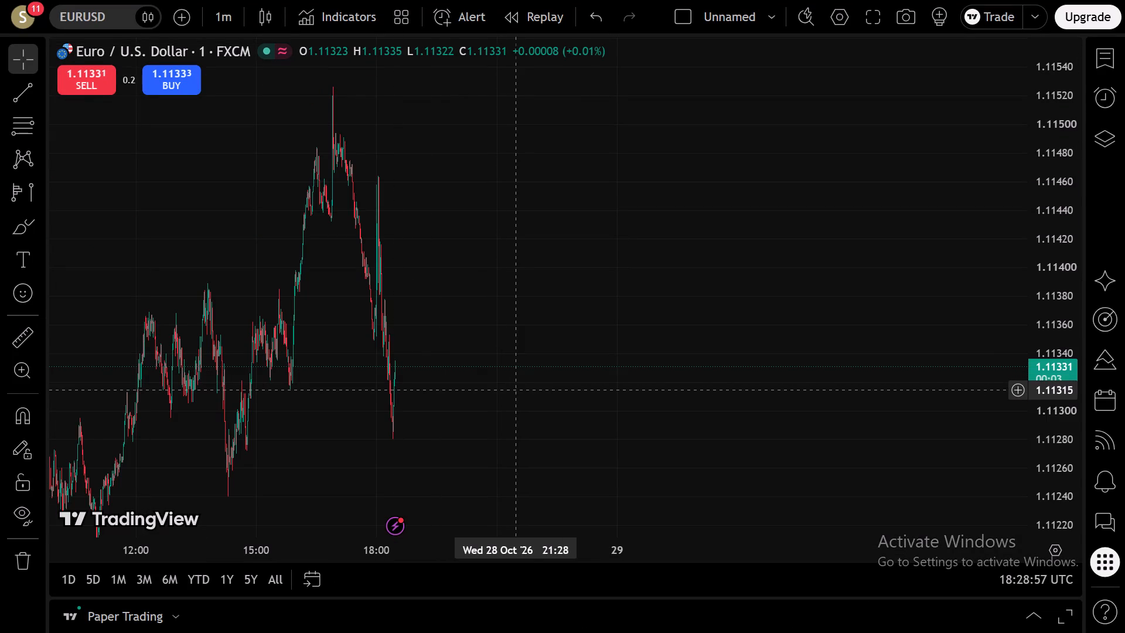
scroll(483, 426, up, 3)
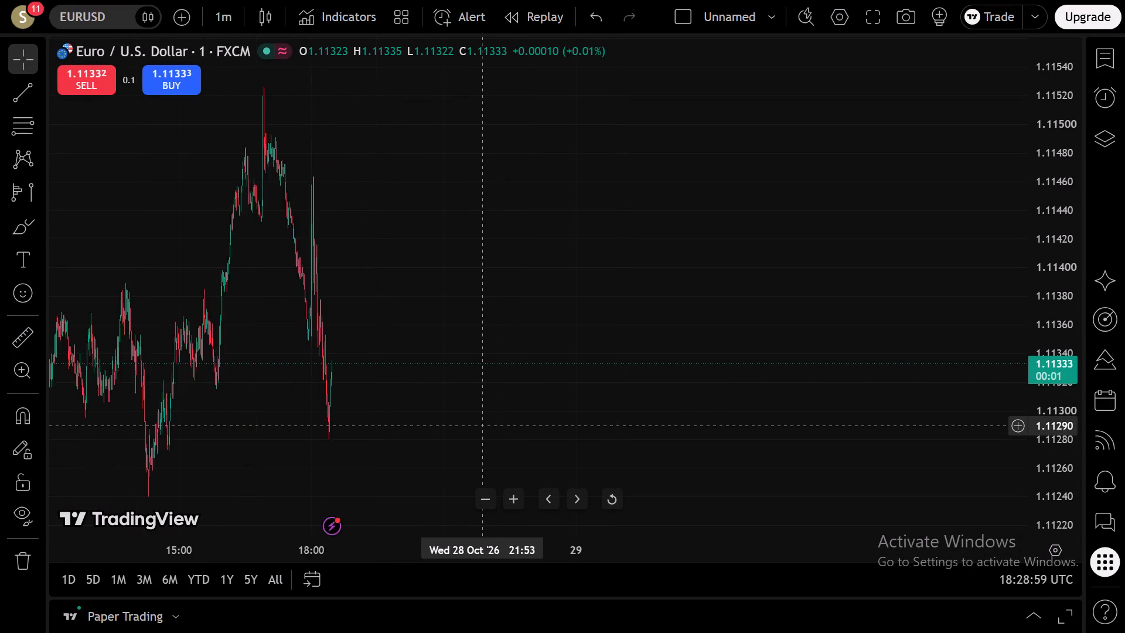
drag(343, 382, 724, 373)
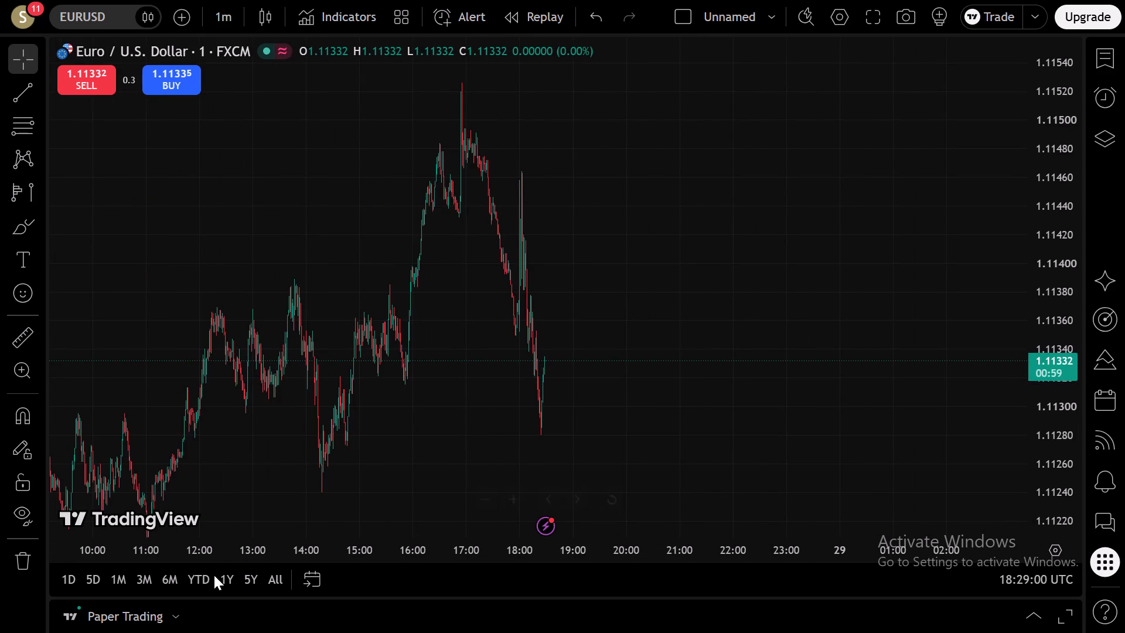
click(121, 627)
click(348, 419)
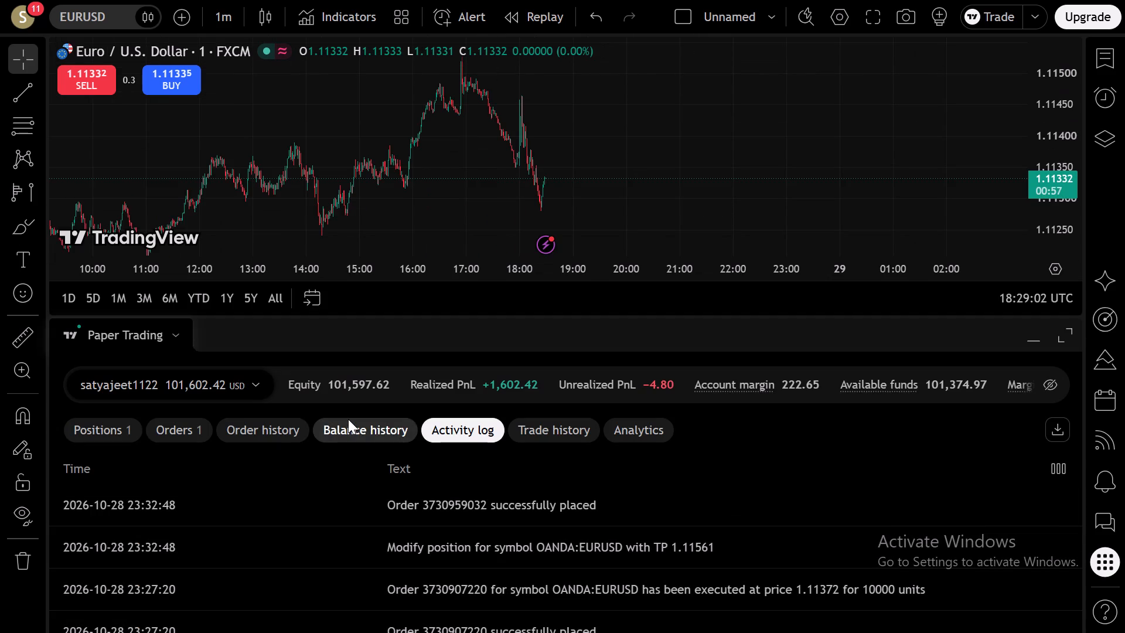
click(275, 435)
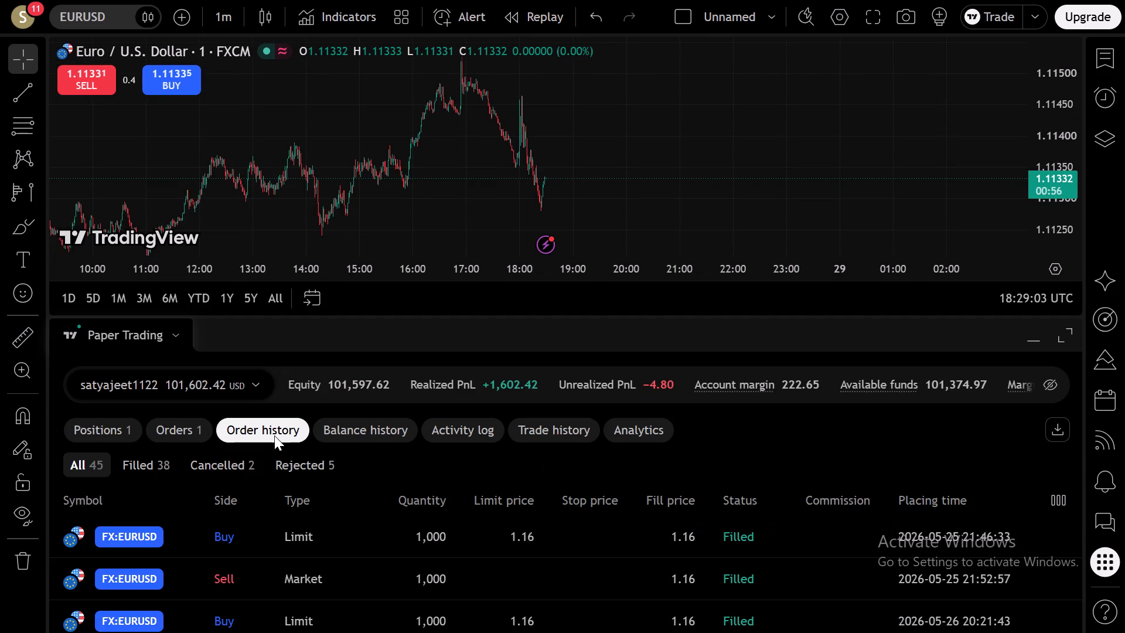
click(538, 432)
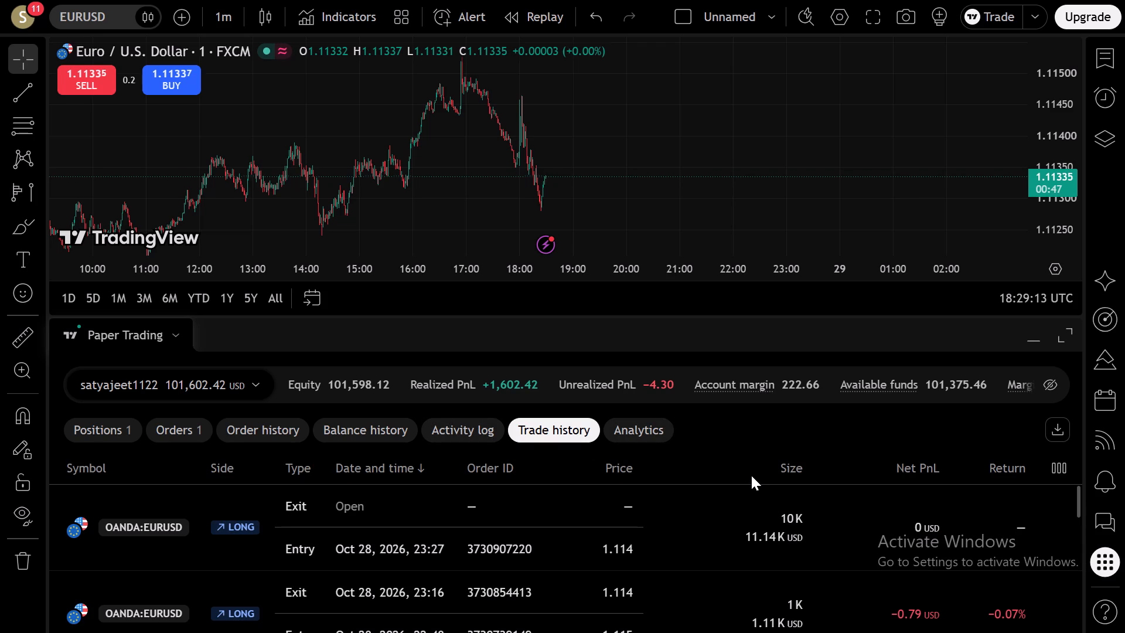
middle_click(751, 475)
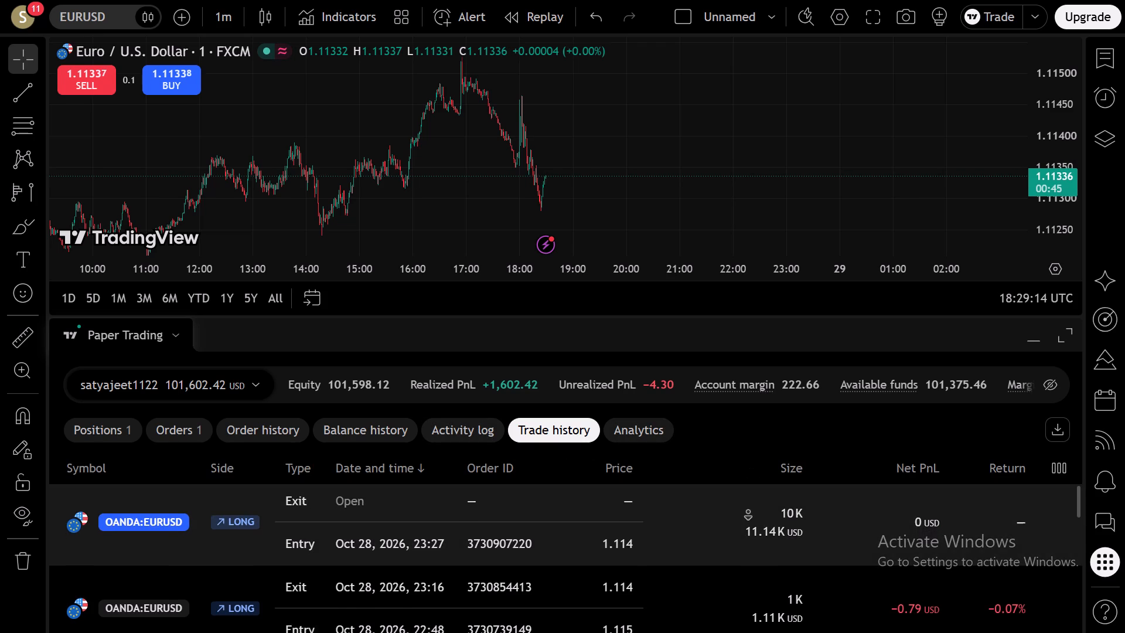
middle_click(746, 518)
click(181, 431)
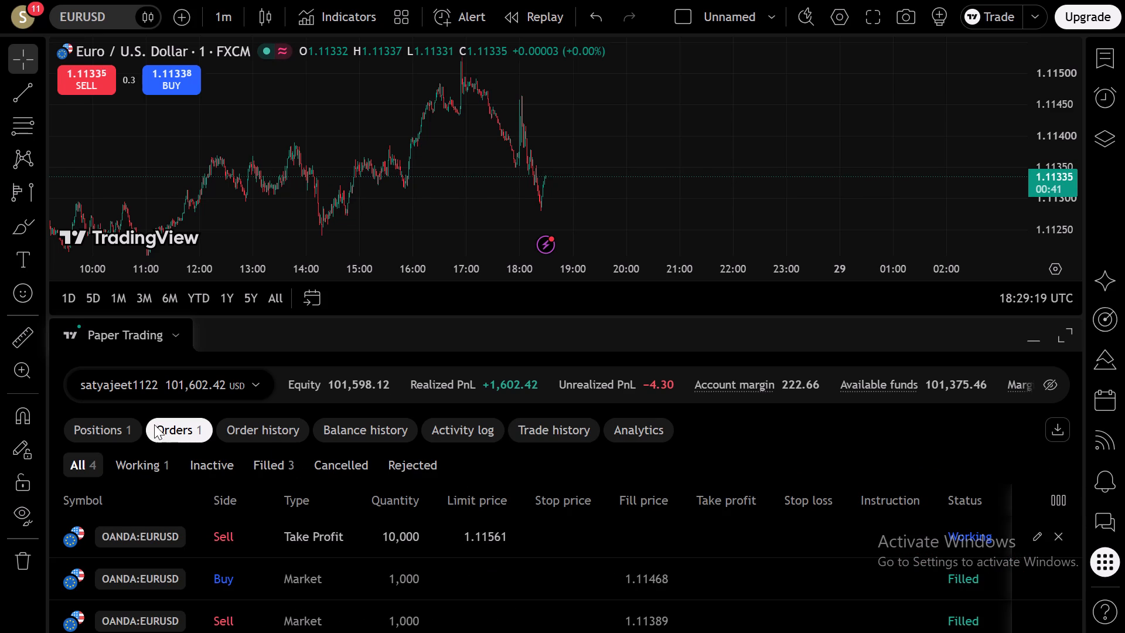
click(120, 417)
click(115, 423)
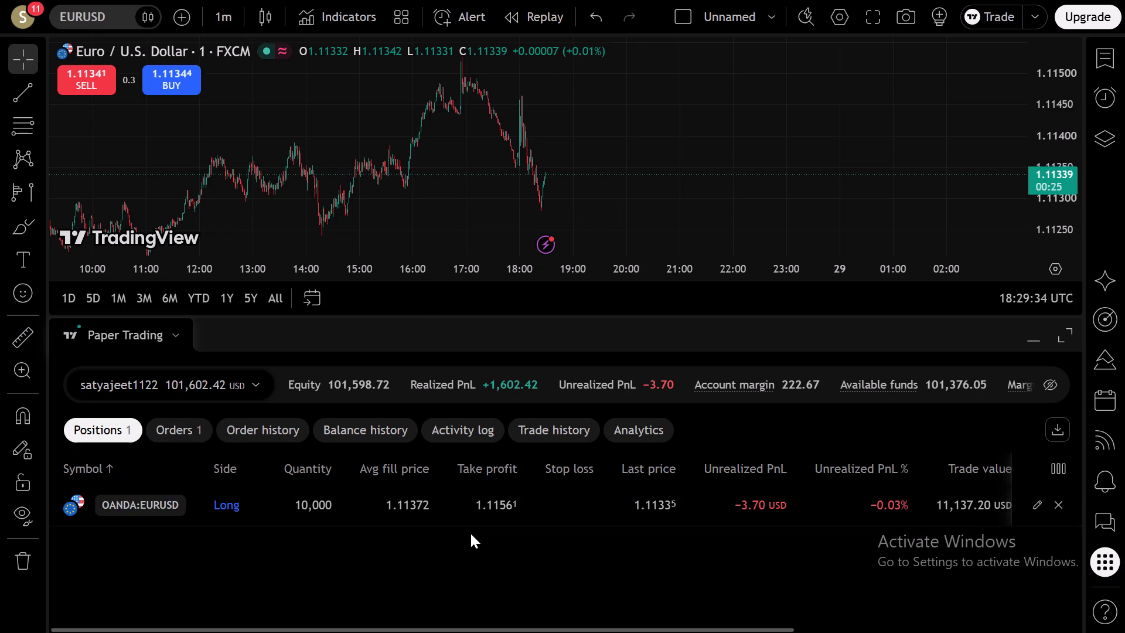
Load the OANDA:EURUSD chart from the open long position and collapse the Paper Trading account view.
click(460, 516)
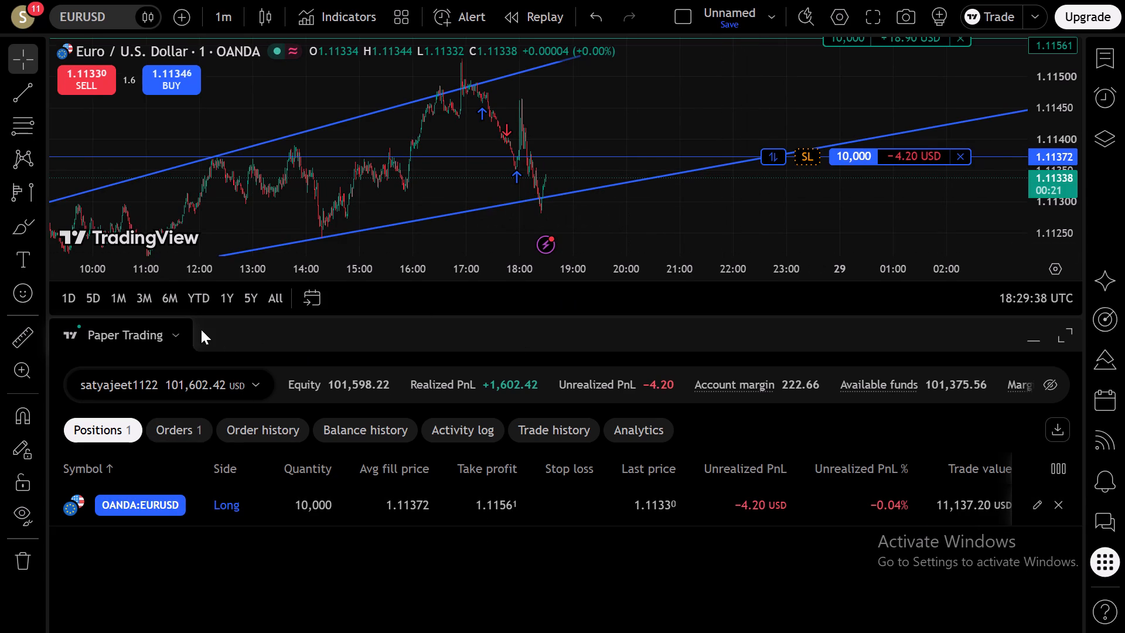
click(134, 332)
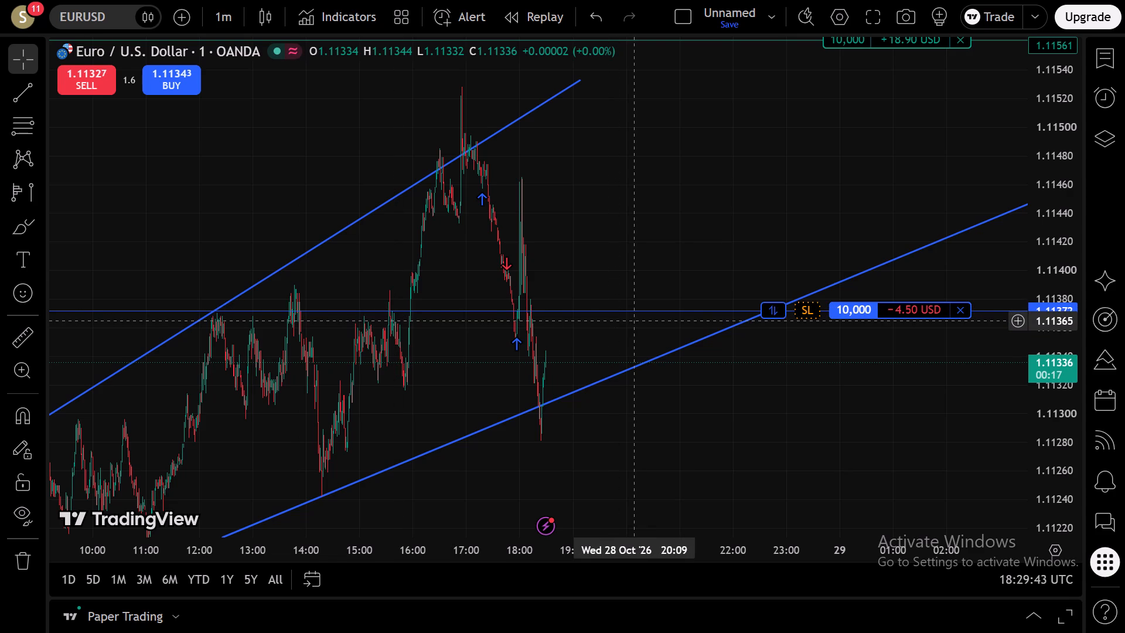
Close the full 10,000-unit OANDA:EURUSD long position from its line on the chart.
click(957, 312)
click(732, 247)
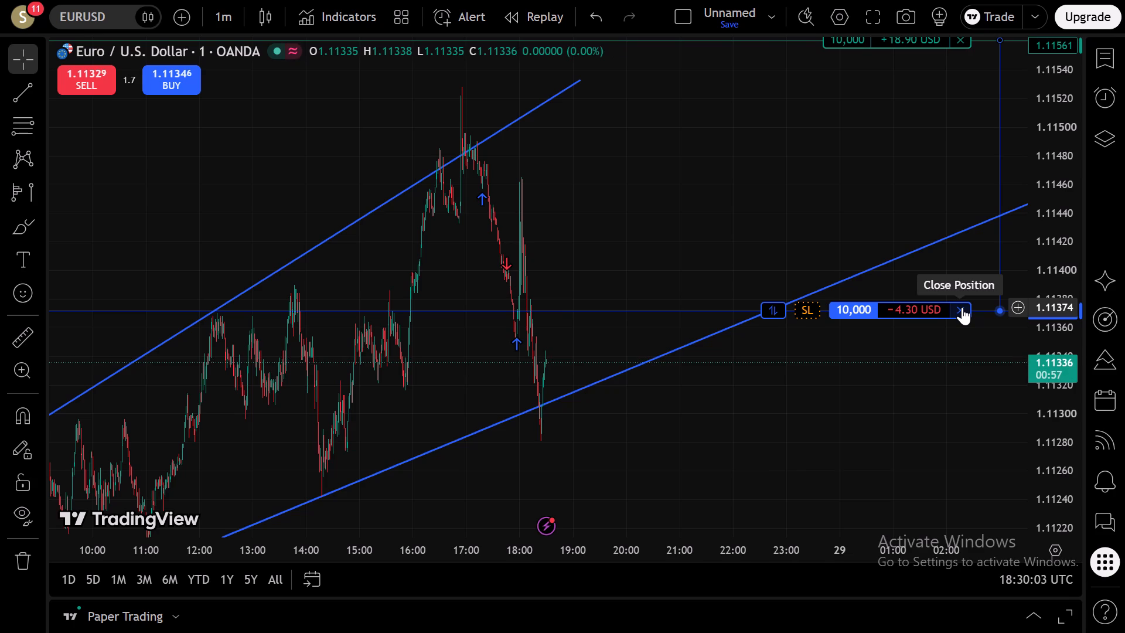
click(962, 307)
click(734, 377)
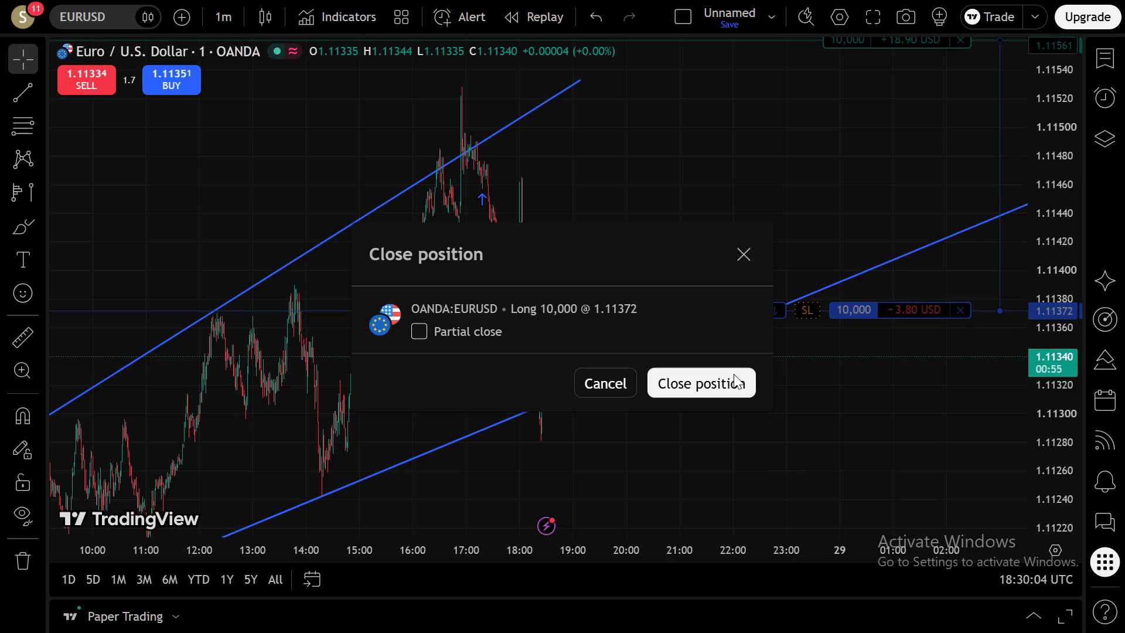
Exit full screen and close the browser with all its tabs, leaving the chart without saving.
key(F11)
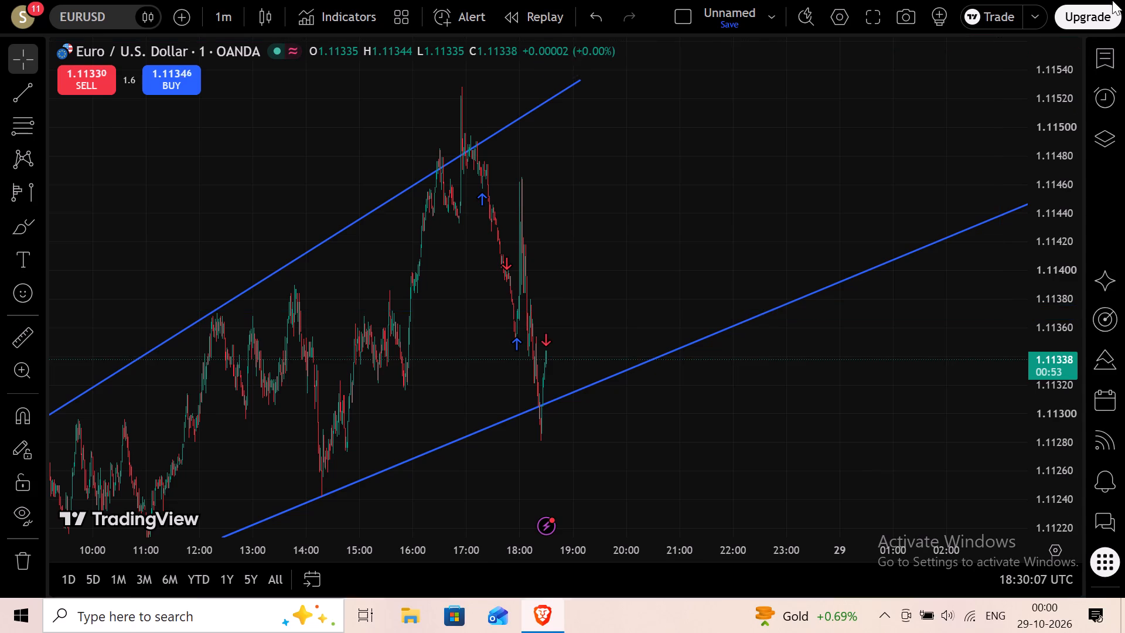
click(1114, 0)
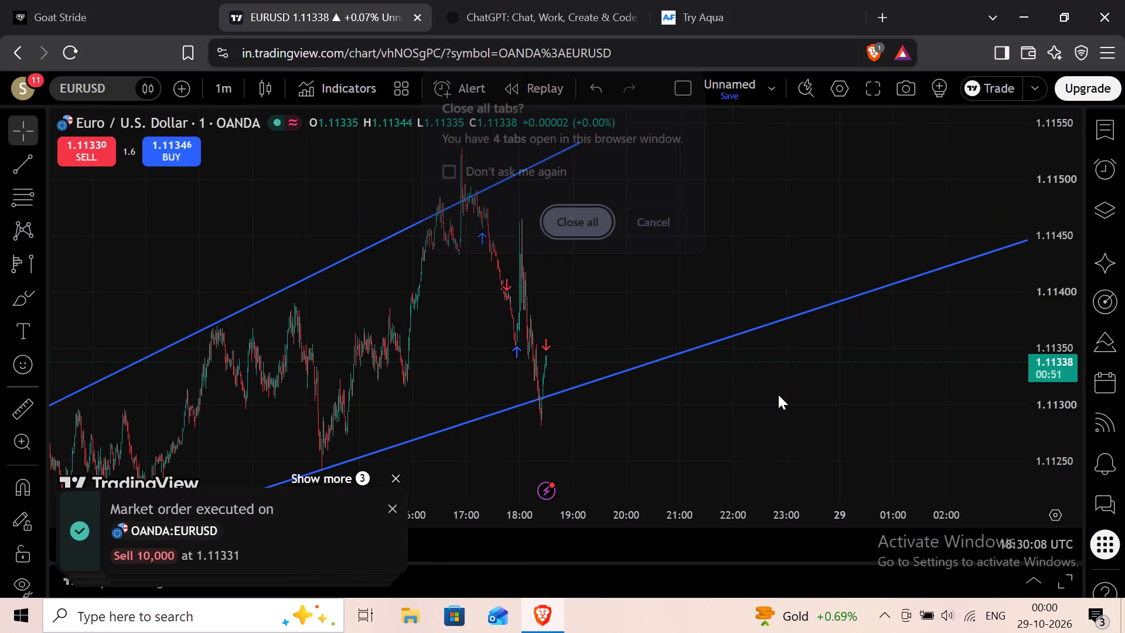
click(585, 231)
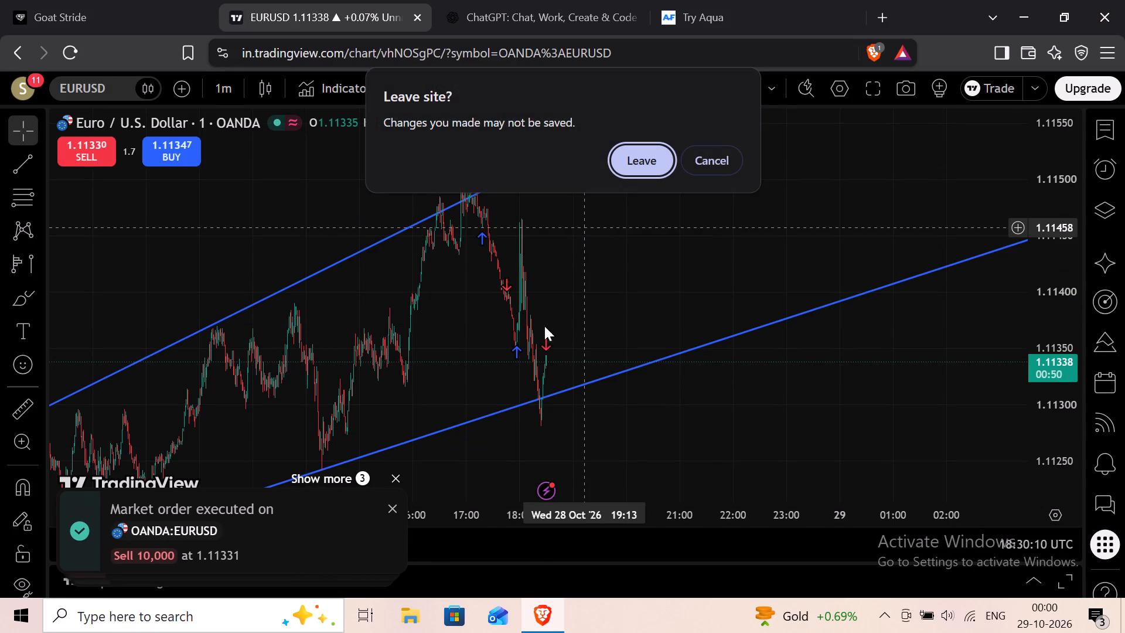
click(642, 163)
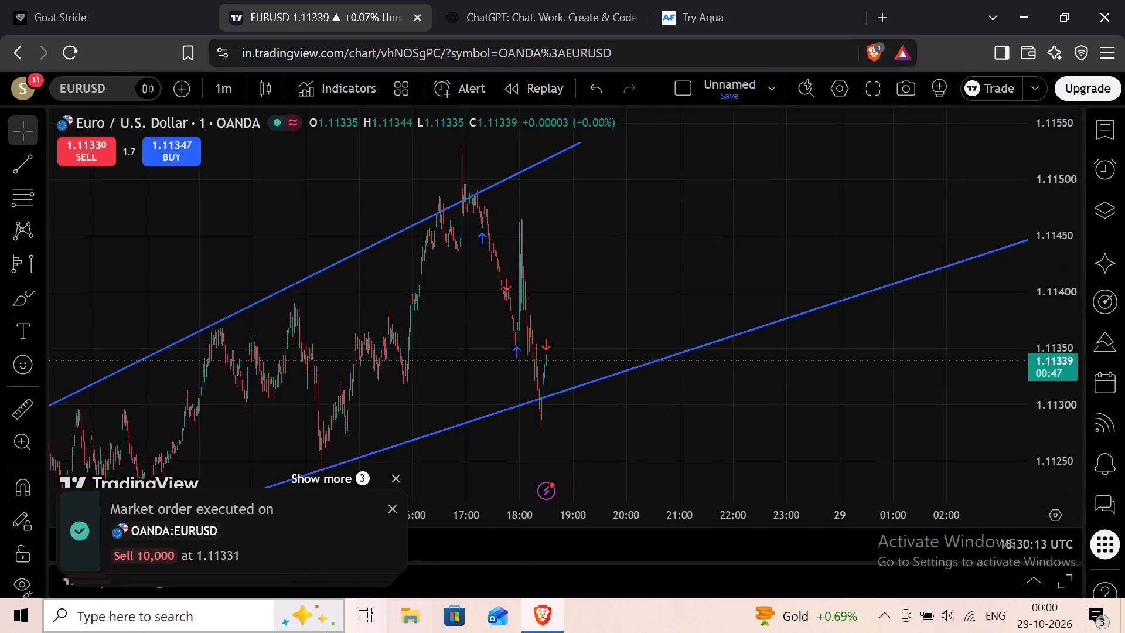
Launch the Kuro app from the Windows search suggestions.
click(231, 632)
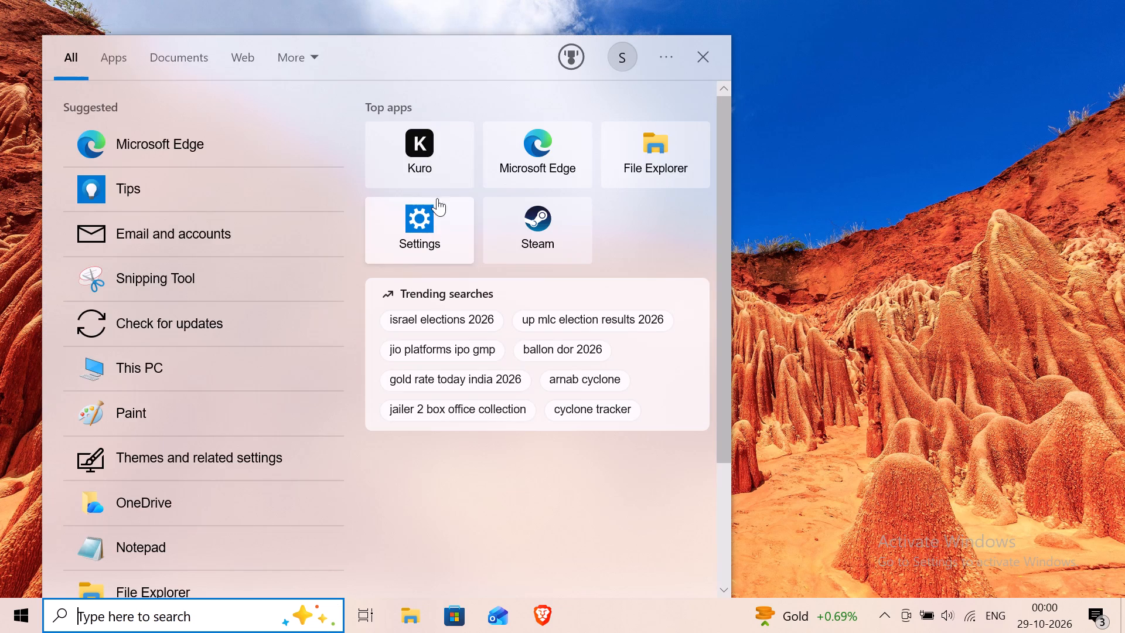
click(423, 152)
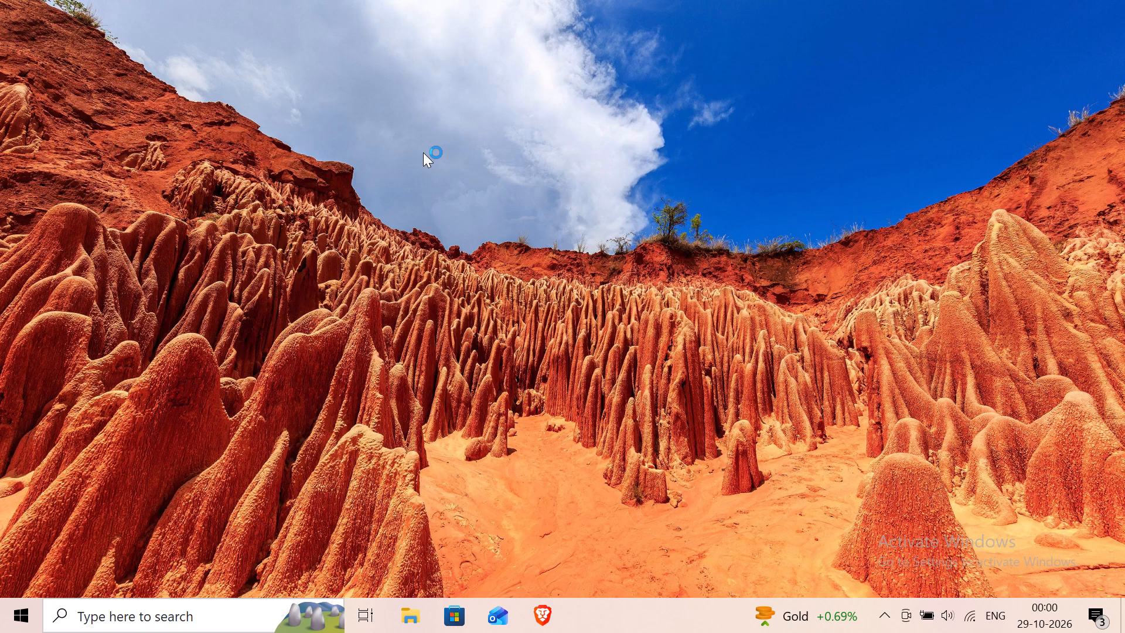